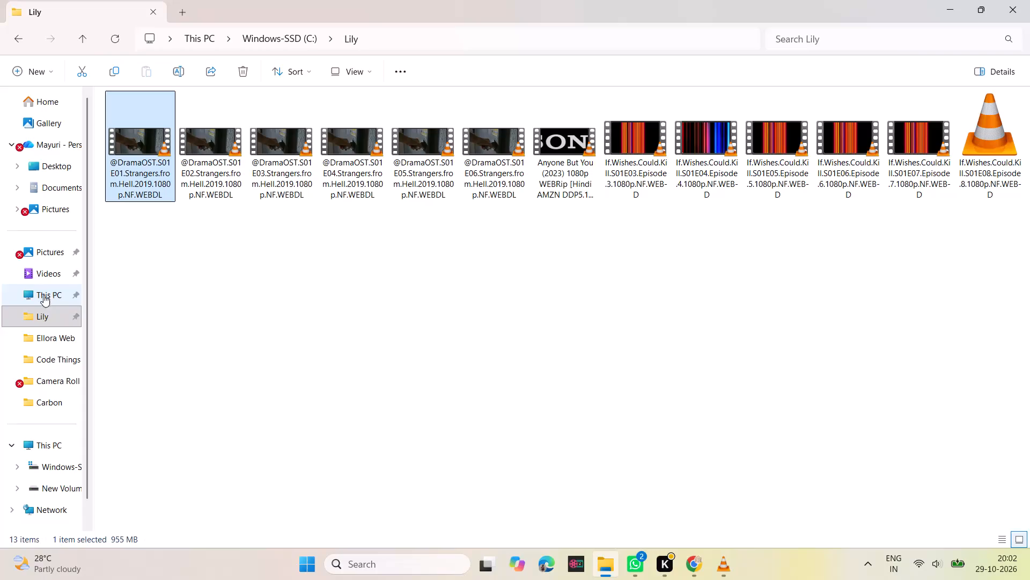
# Open the Personal_Carbon_Footprint_Tracker PPT PDF from the Carbon folder and look over its title page and the start of the outline.
pyautogui.click(37, 396)
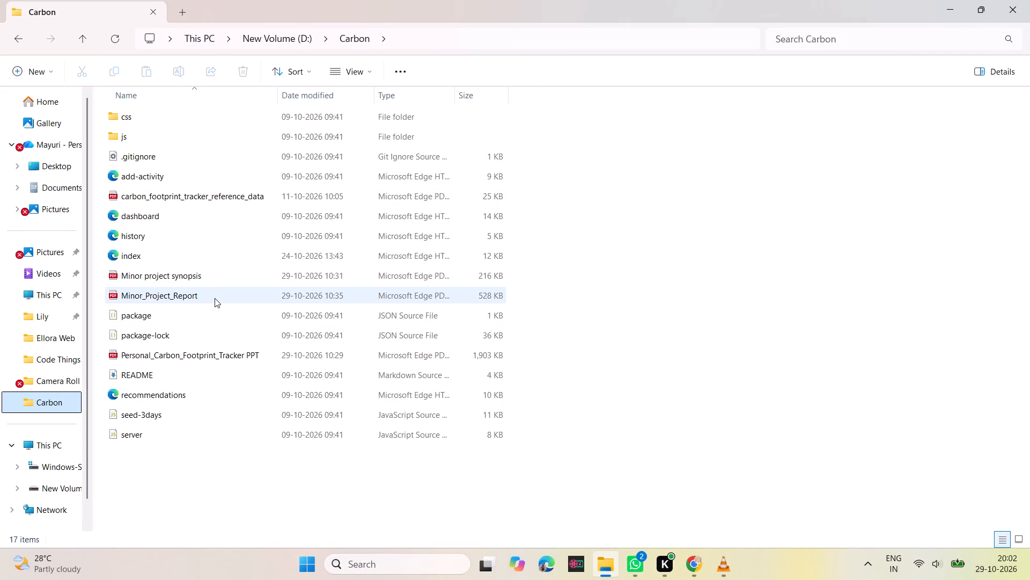
pyautogui.doubleClick(225, 358)
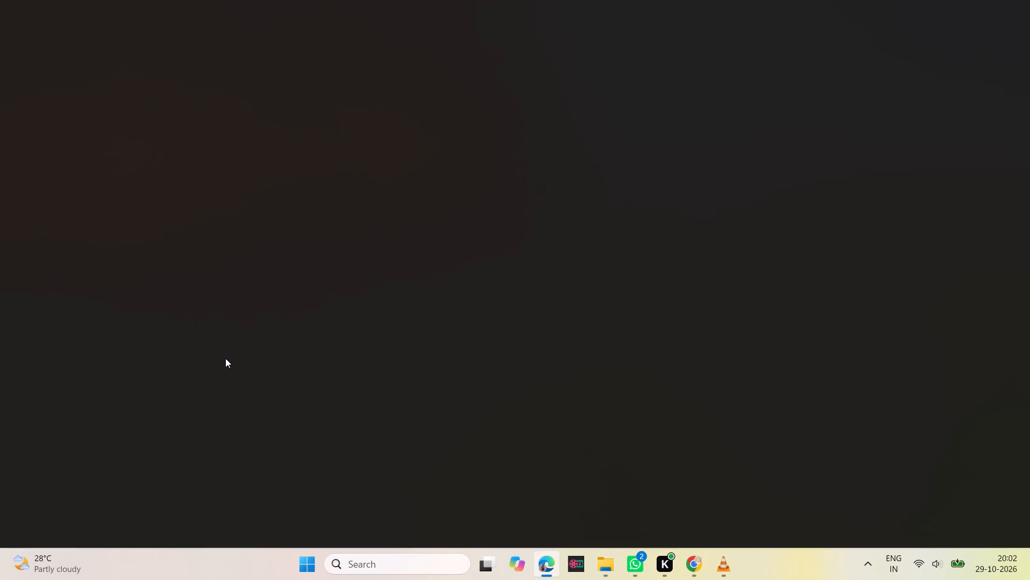
pyautogui.scroll(-5, 628, 235)
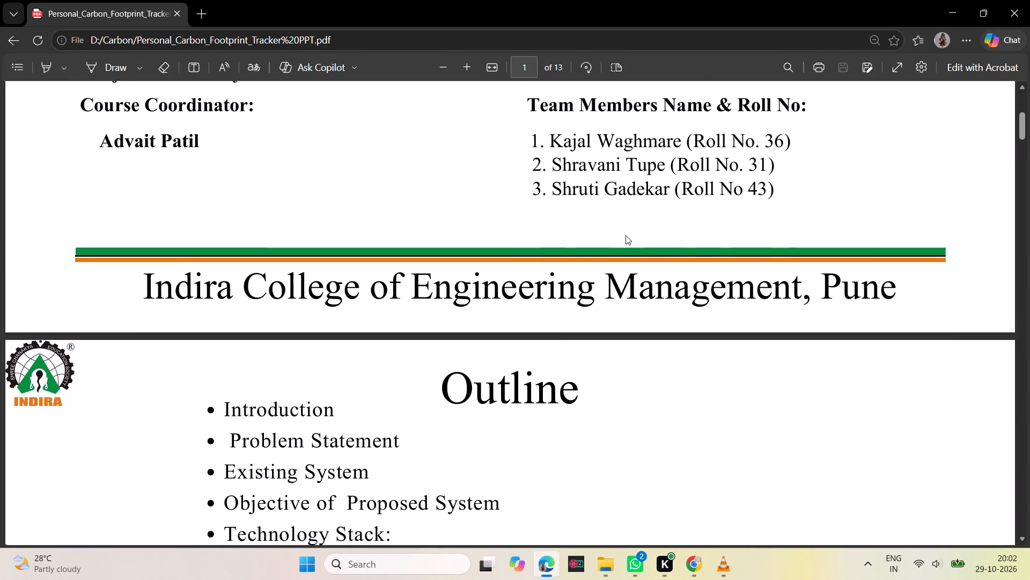
pyautogui.scroll(2, 626, 235)
pyautogui.scroll(4, 508, 176)
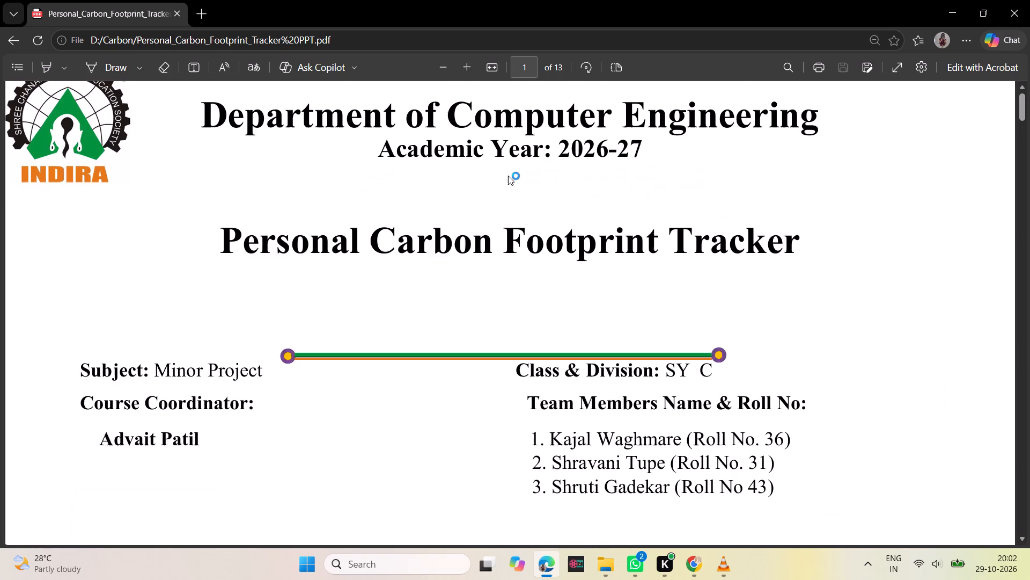
pyautogui.scroll(-5, 516, 202)
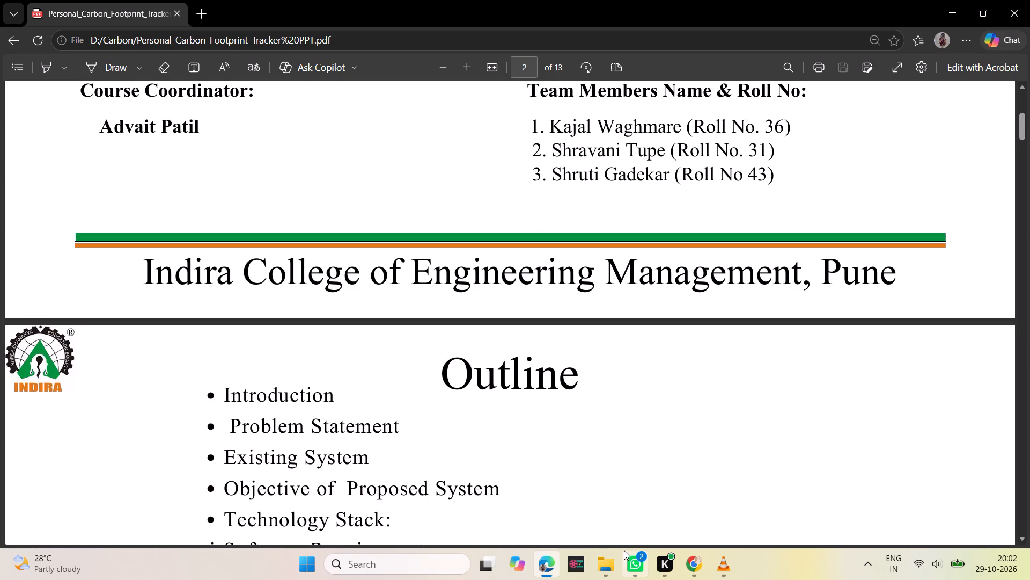
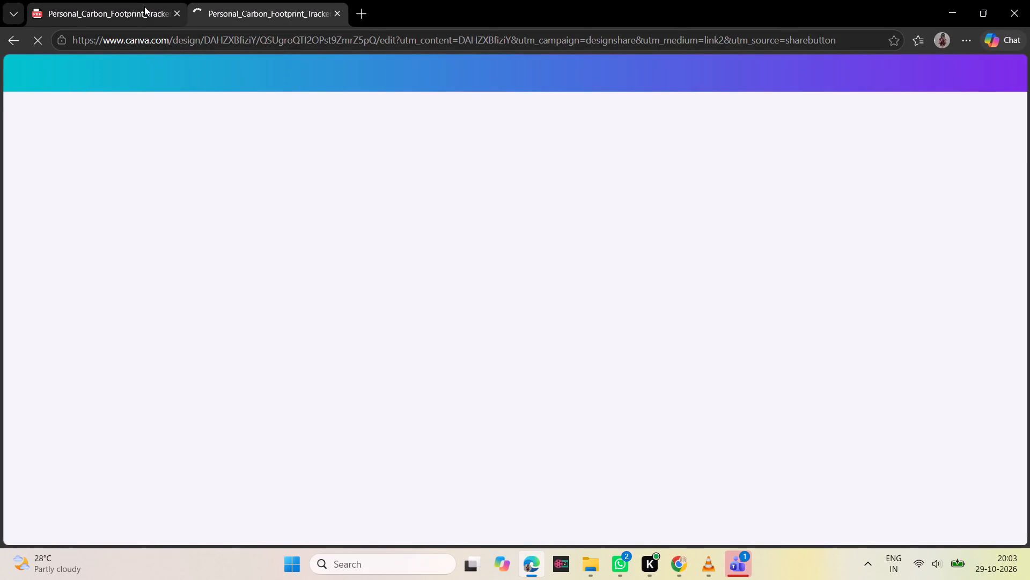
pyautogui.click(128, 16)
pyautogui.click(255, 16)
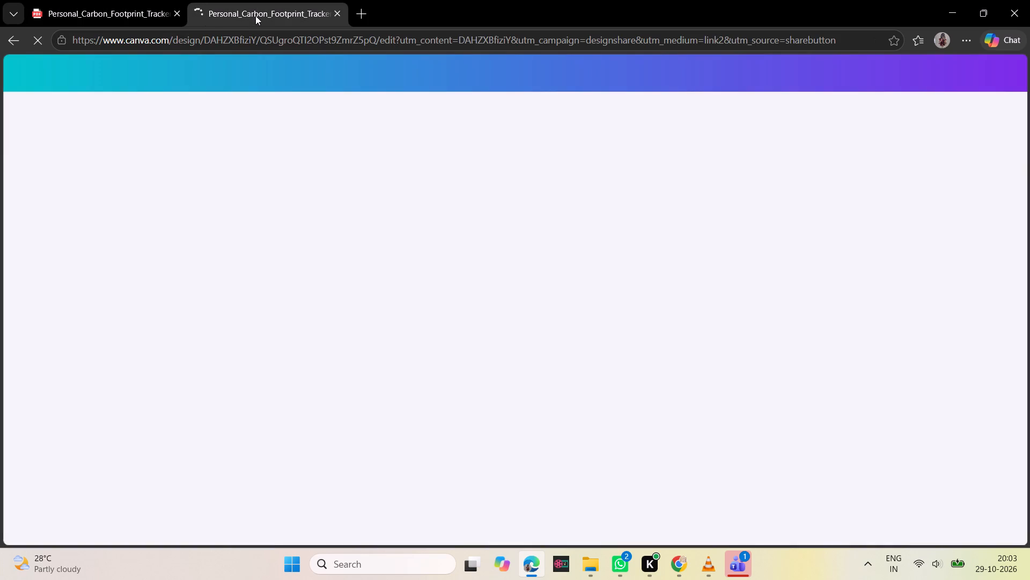
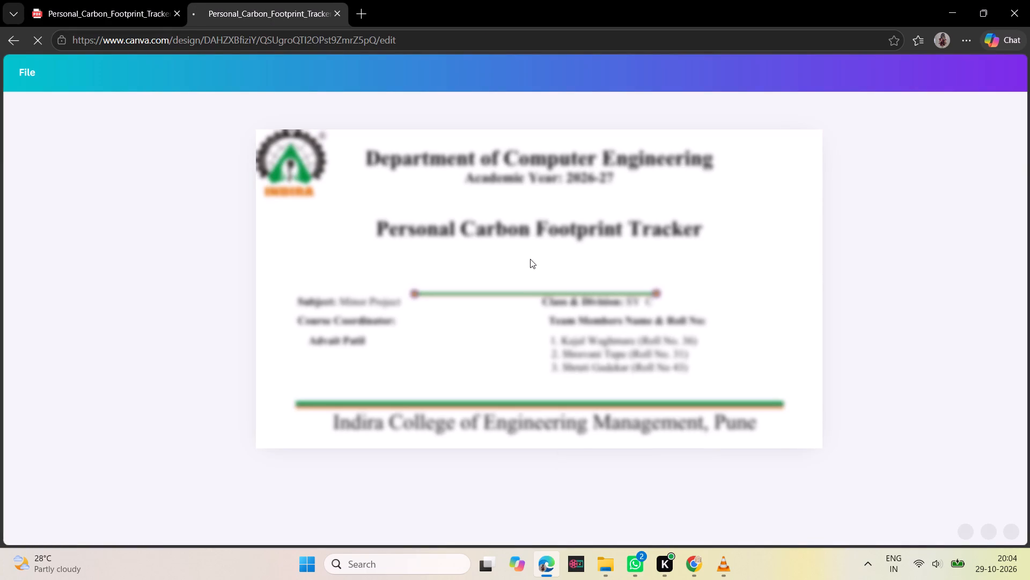
# Look through the slides of the Personal Carbon Footprint Tracker design, from the title slide to Limitations and back toward the Introduction.
pyautogui.scroll(-2, 530, 263)
pyautogui.scroll(2, 530, 263)
pyautogui.scroll(-2, 526, 285)
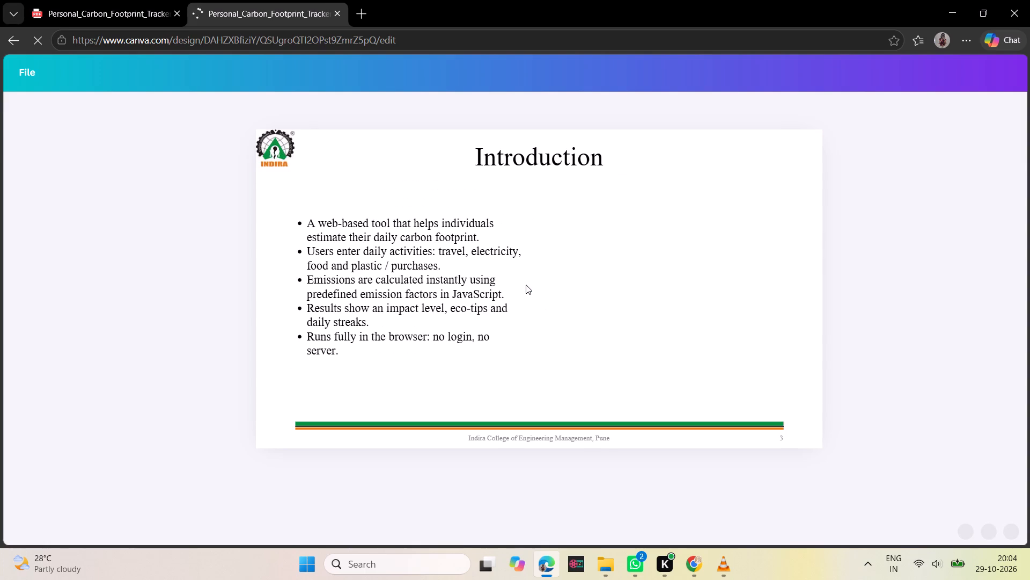
pyautogui.scroll(-2, 526, 285)
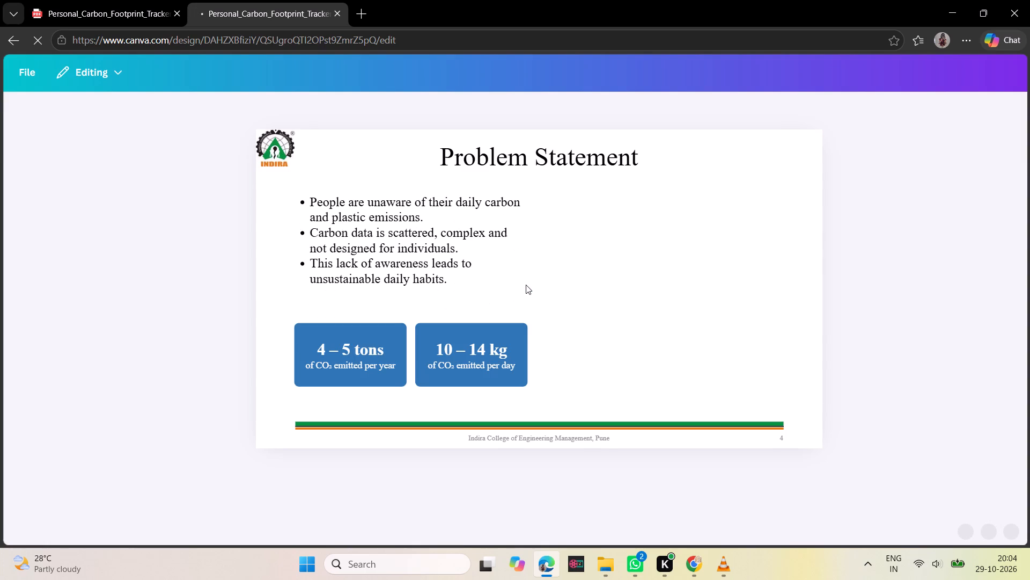
pyautogui.scroll(-2, 526, 285)
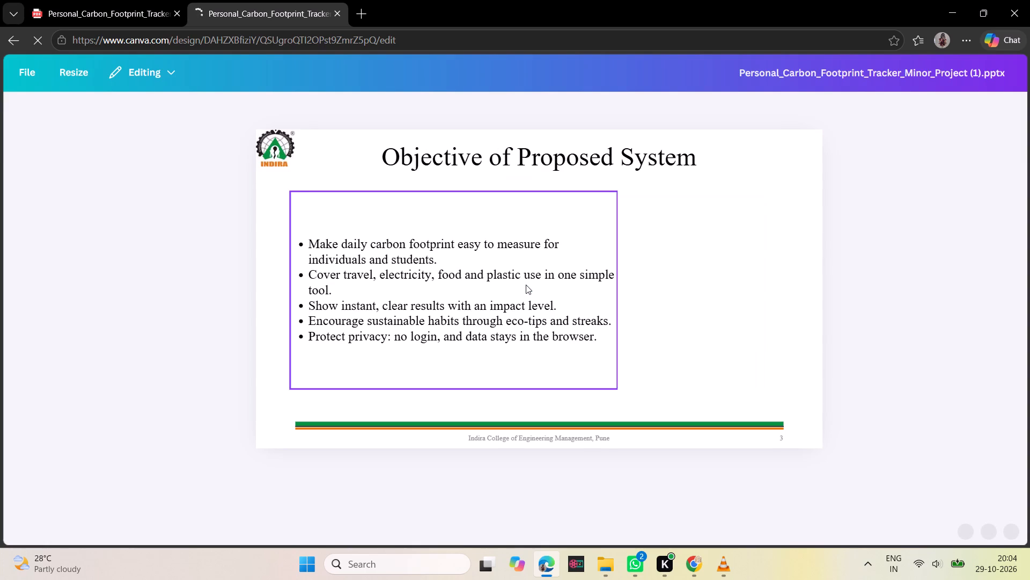
pyautogui.scroll(-4, 526, 285)
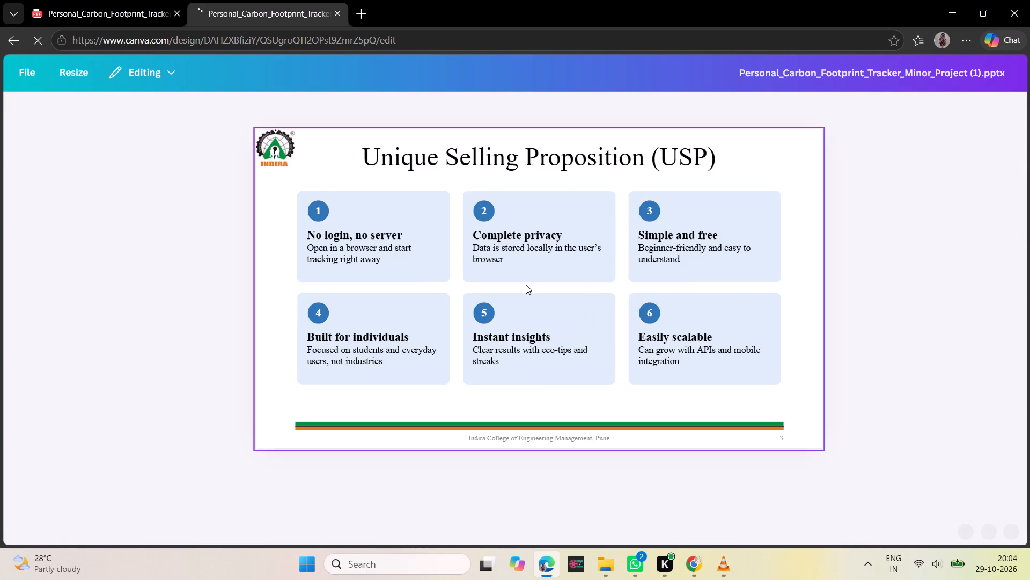
pyautogui.scroll(-3, 526, 285)
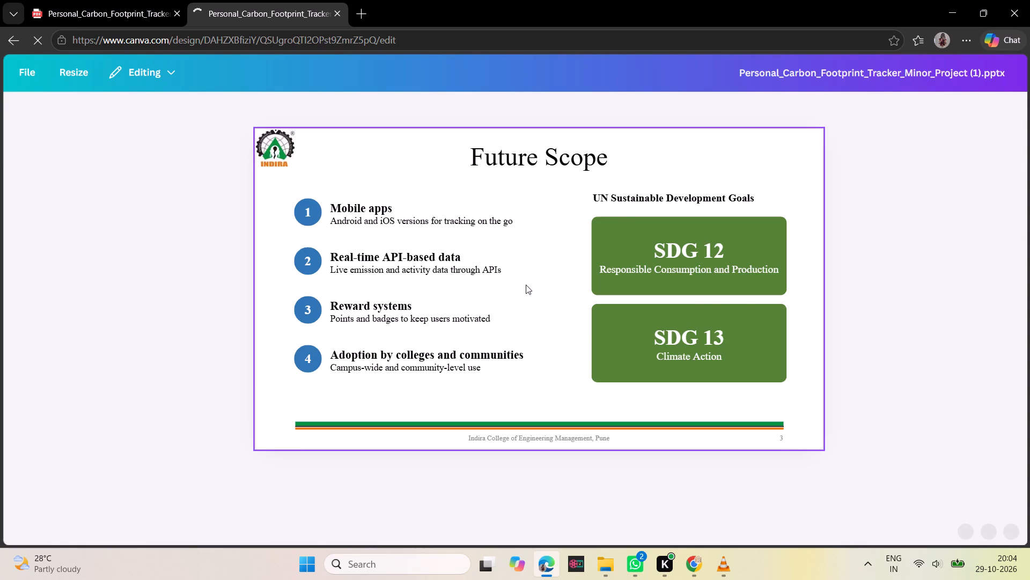
pyautogui.scroll(-4, 526, 285)
pyautogui.scroll(3, 526, 285)
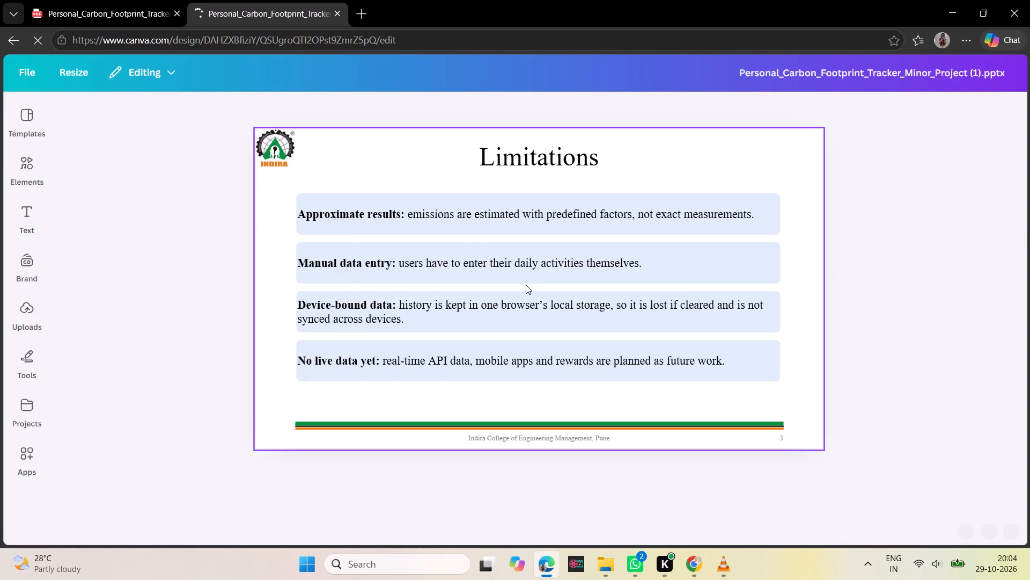
pyautogui.scroll(7, 526, 285)
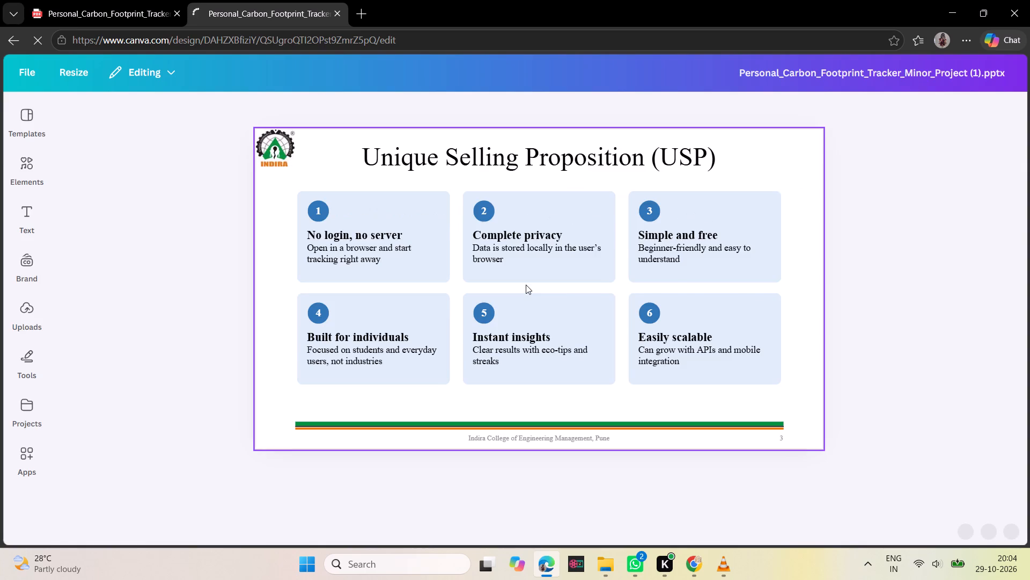
pyautogui.scroll(7, 526, 285)
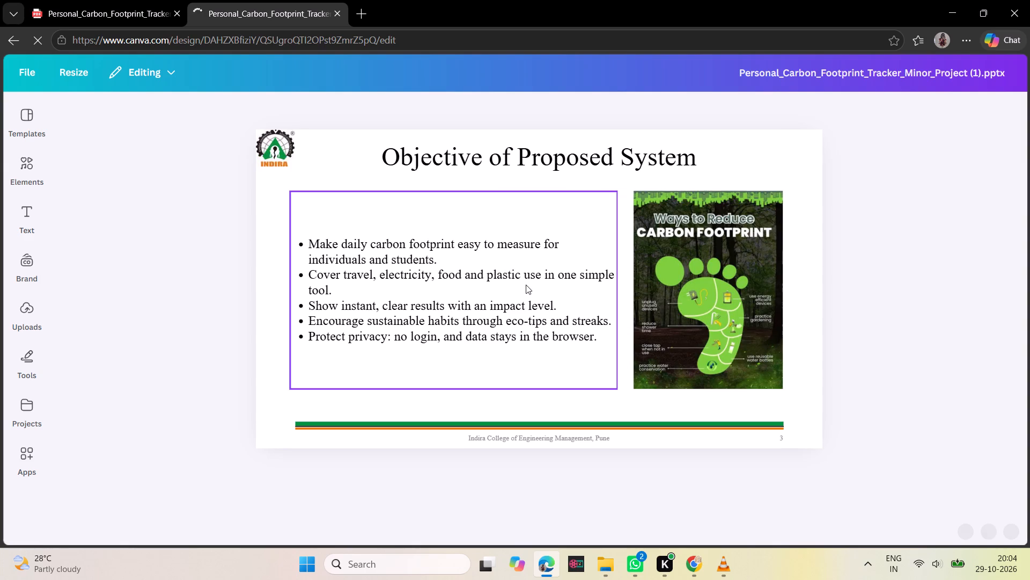
pyautogui.scroll(4, 573, 286)
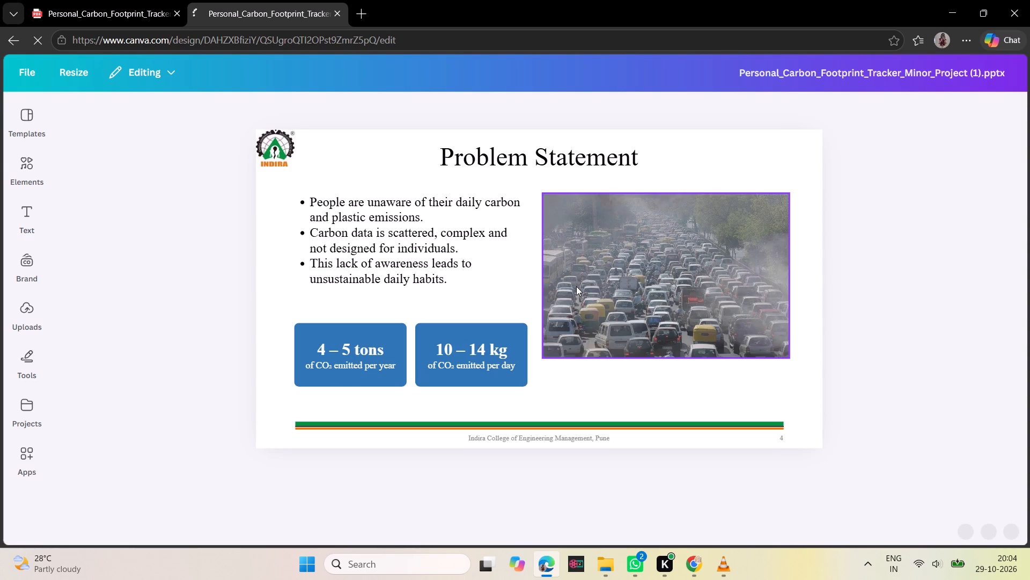
# Delete the middle phone screenshot, showing the Eco Streak planet, from the Introduction slide.
pyautogui.scroll(3, 576, 286)
pyautogui.click(594, 290)
pyautogui.click(635, 291)
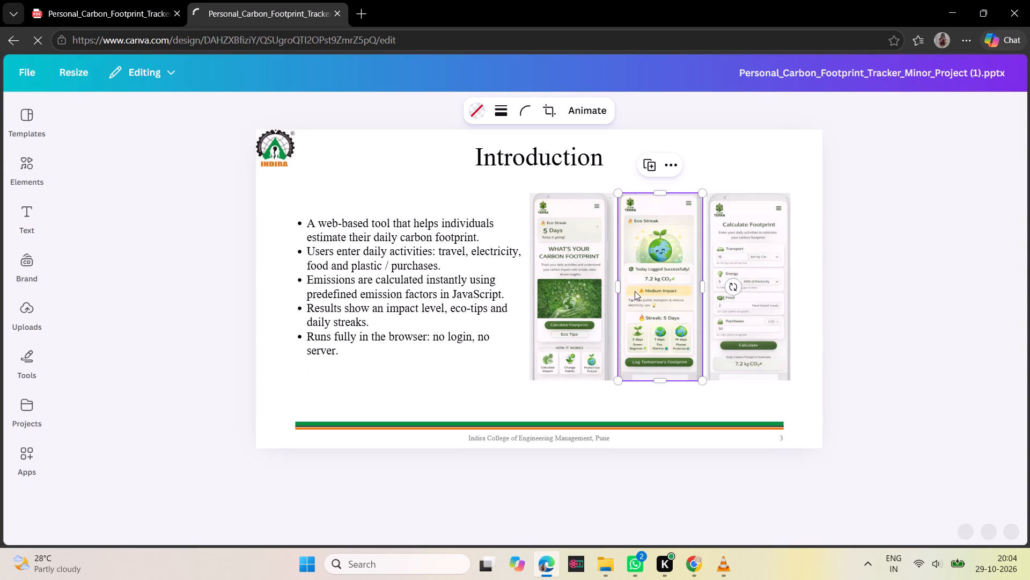
pyautogui.click(675, 166)
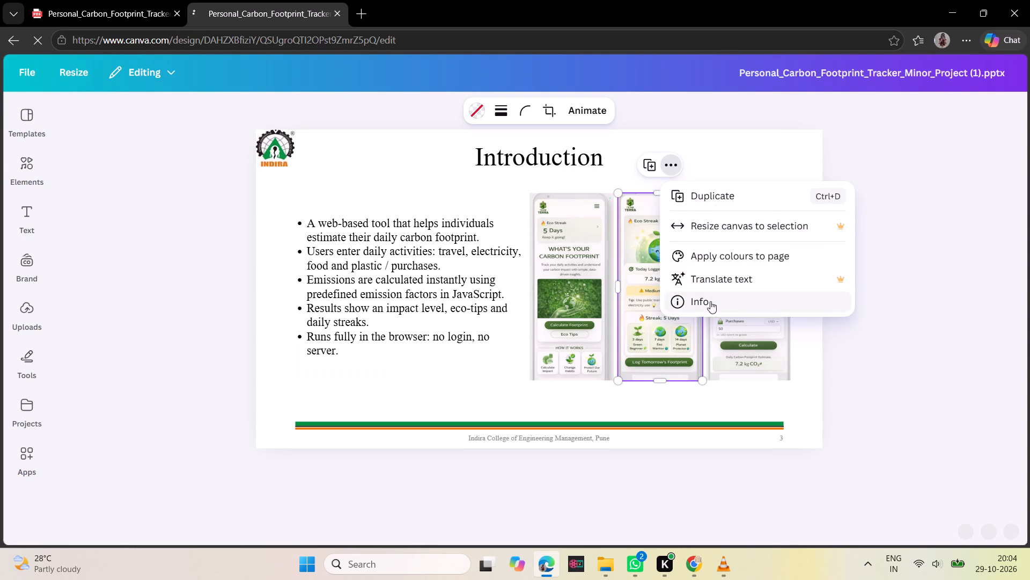
pyautogui.click(630, 269)
pyautogui.click(630, 270)
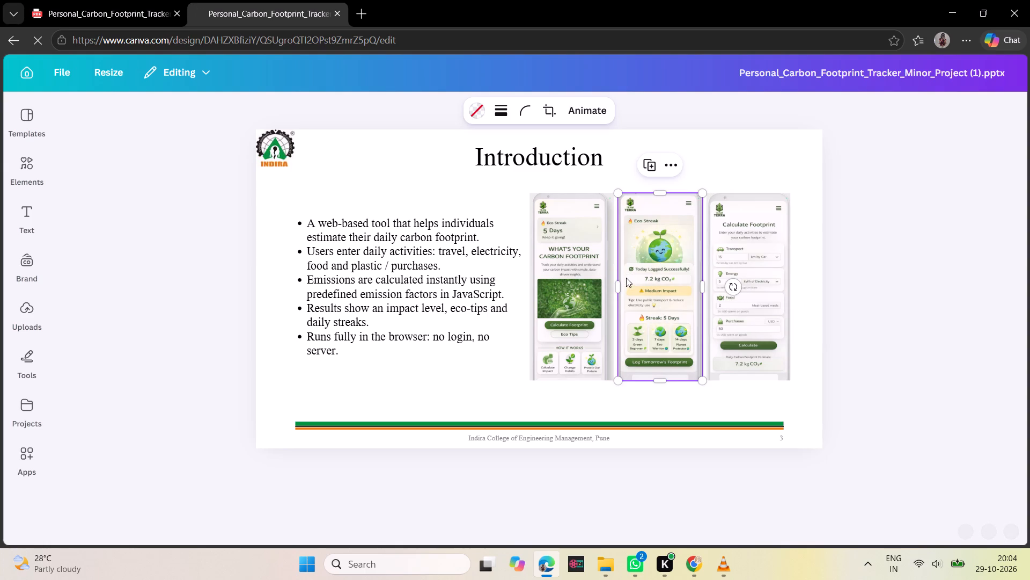
pyautogui.moveTo(671, 280); pyautogui.dragTo(698, 270)
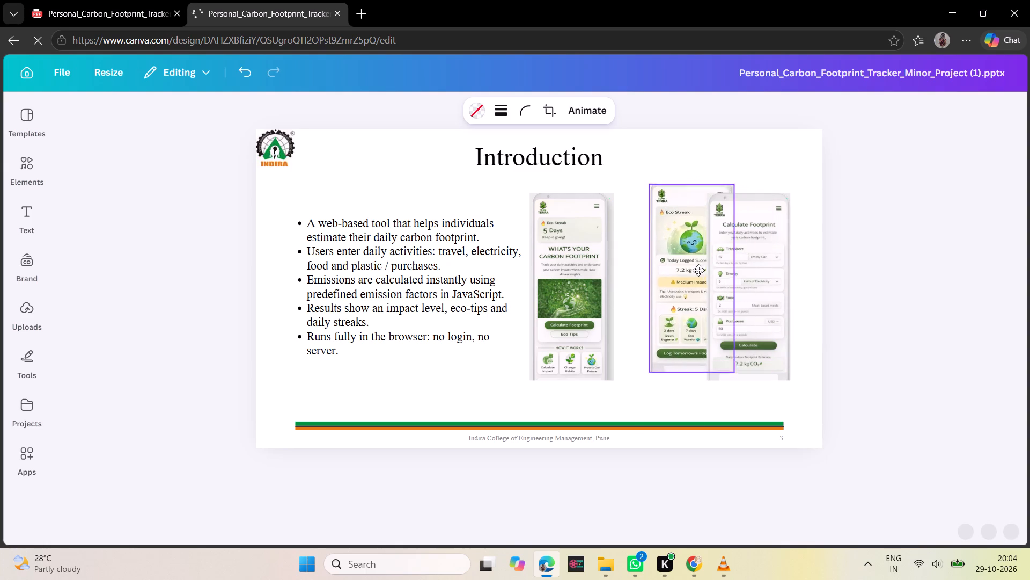
pyautogui.moveTo(698, 270); pyautogui.dragTo(672, 274)
pyautogui.rightClick(660, 160)
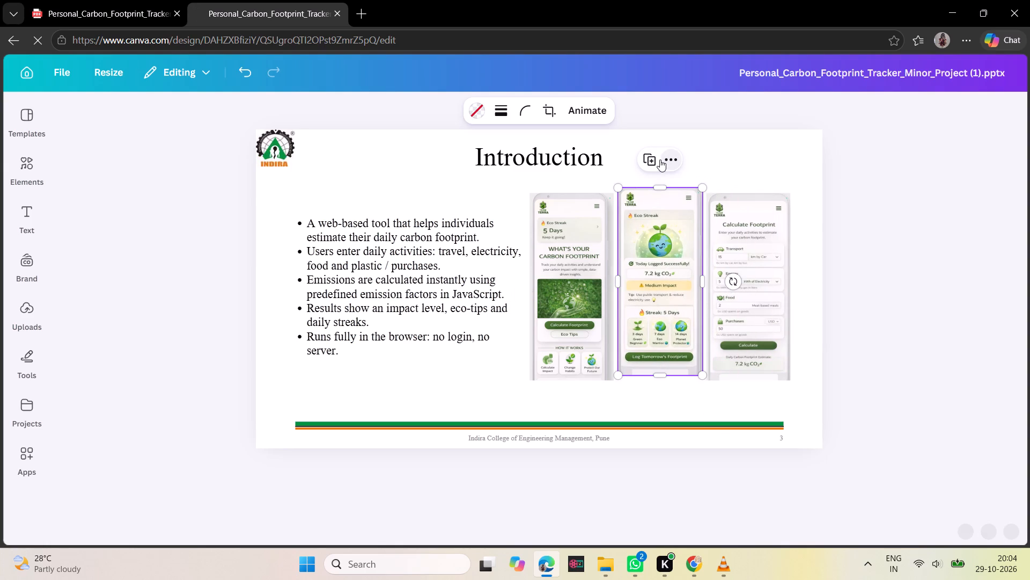
pyautogui.click(660, 160)
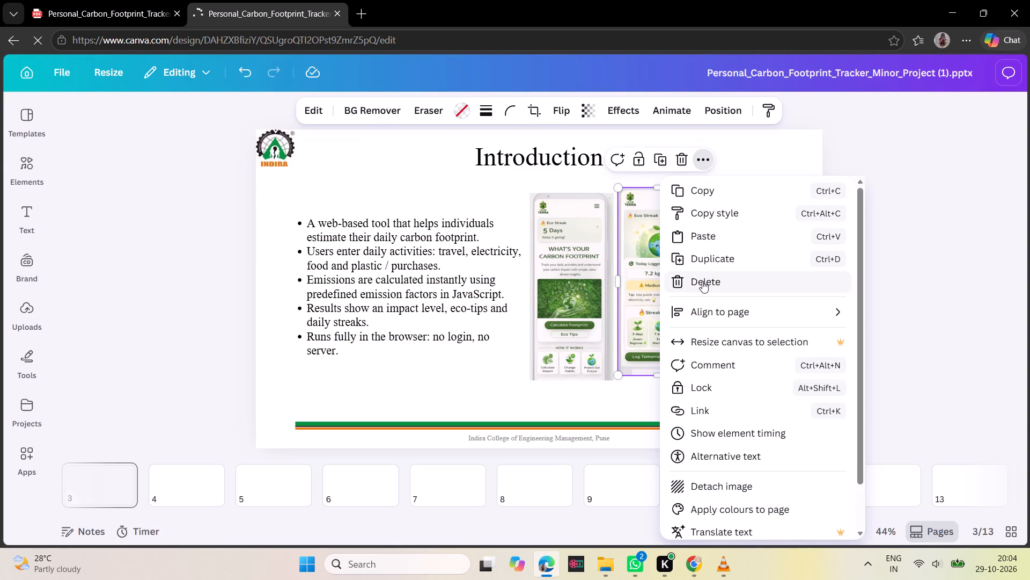
pyautogui.click(702, 281)
# Delete the remaining two phone screenshots, together with their frames, from the Introduction slide.
pyautogui.click(593, 282)
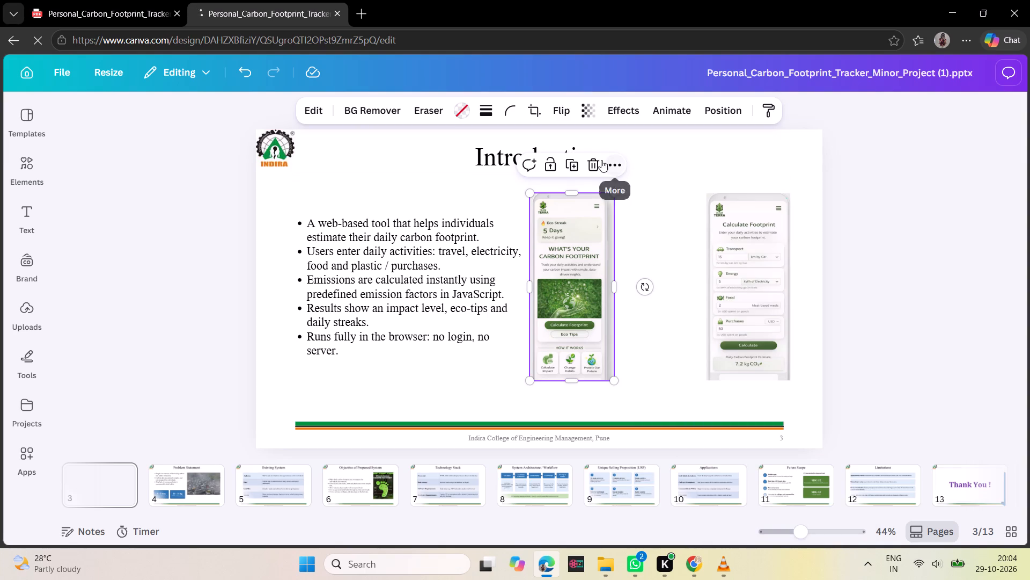
pyautogui.click(583, 164)
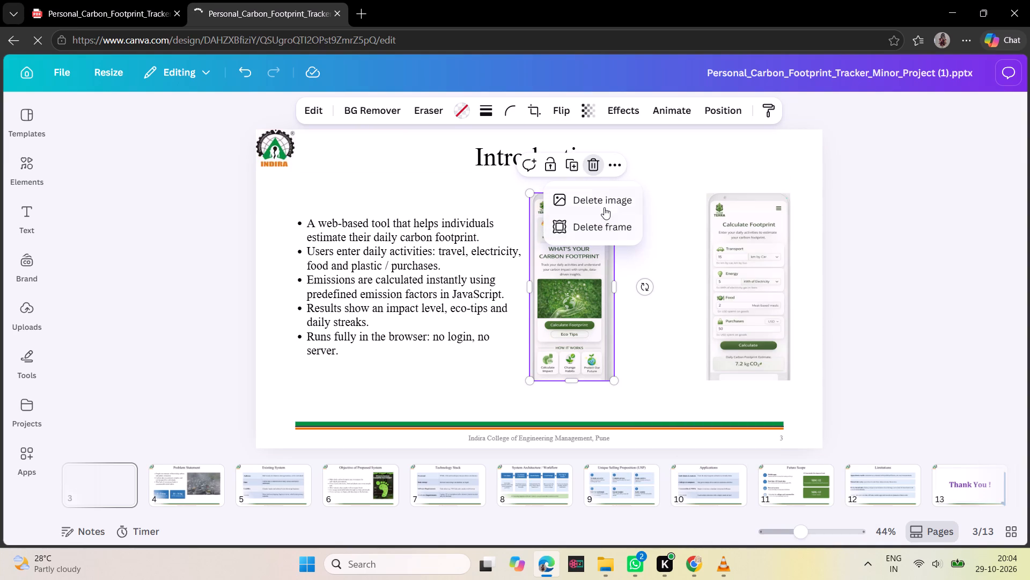
pyautogui.click(604, 205)
pyautogui.click(587, 165)
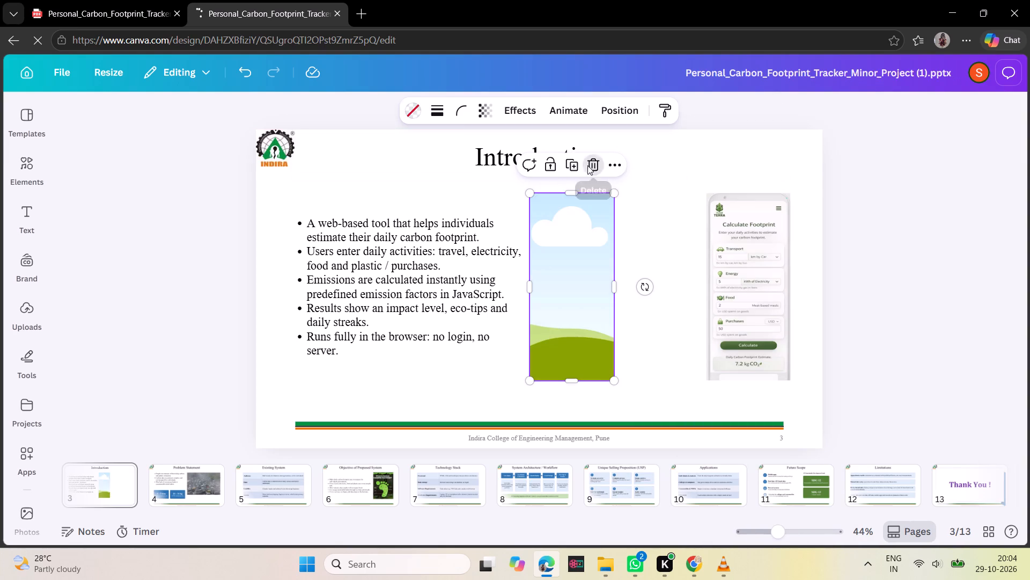
pyautogui.click(711, 260)
pyautogui.click(768, 162)
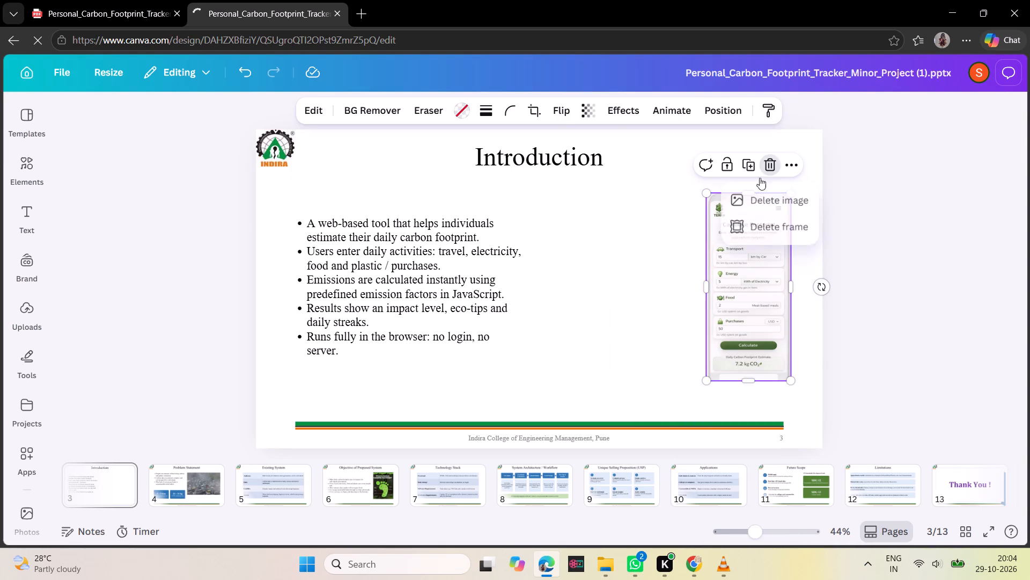
pyautogui.click(754, 220)
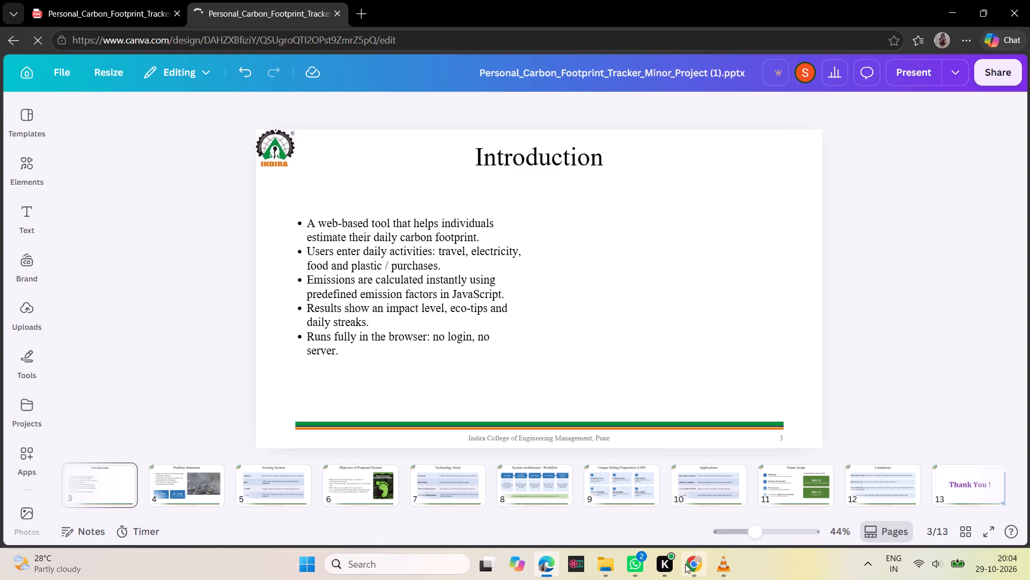
# Switch to File Explorer and open the index web page from the Carbon folder.
pyautogui.click(599, 560)
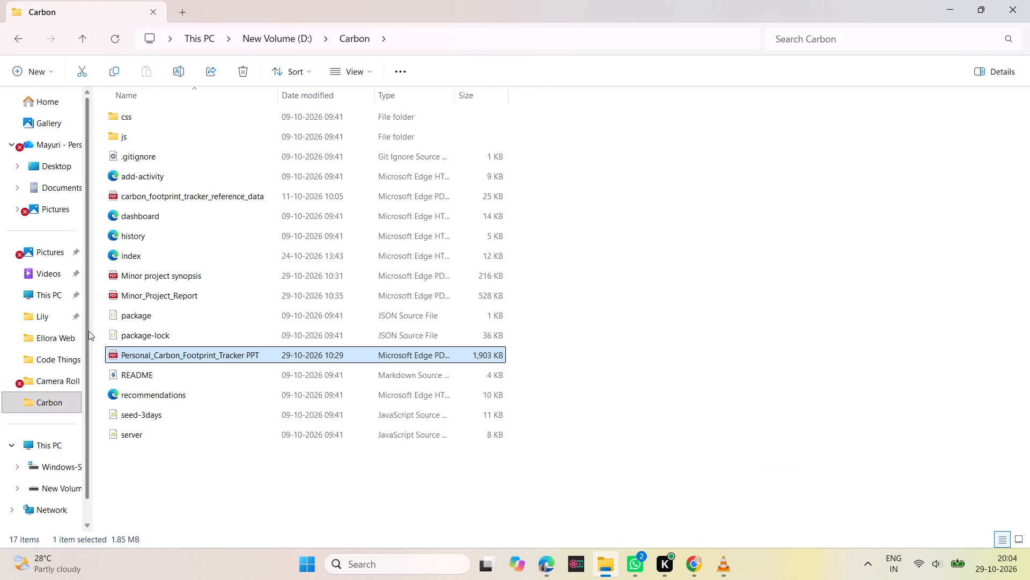
pyautogui.click(70, 401)
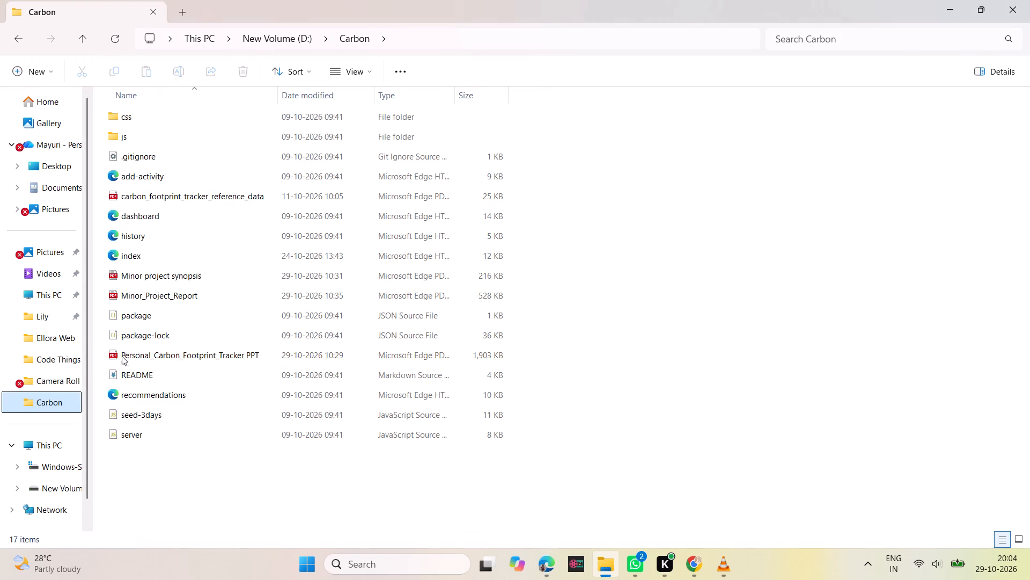
pyautogui.click(136, 257)
pyautogui.doubleClick(136, 257)
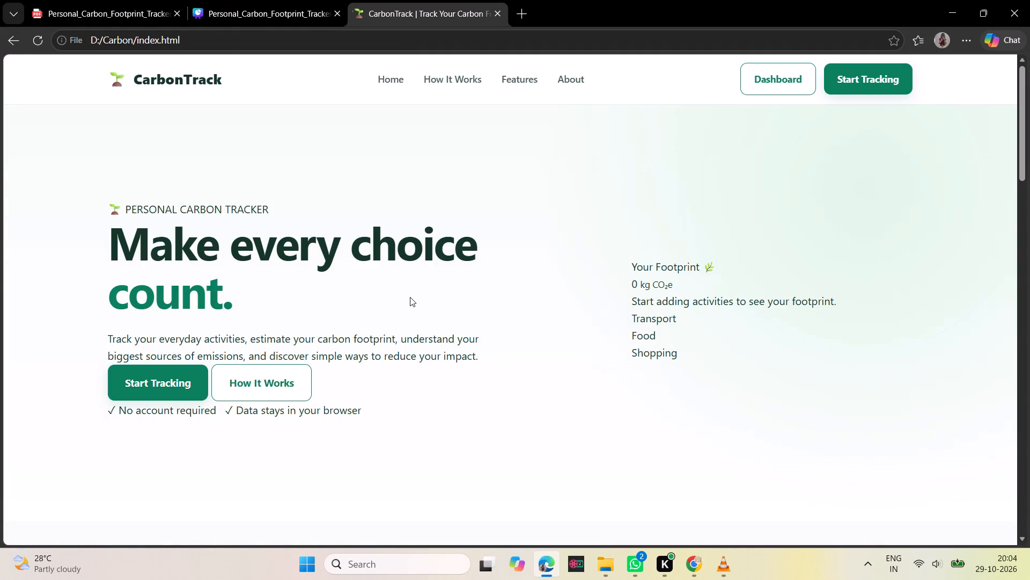
# Take a rectangular screenshot of the CarbonTrack home page, from the navigation header down past the Start Tracking and How It Works options.
pyautogui.press('shift+super+s')
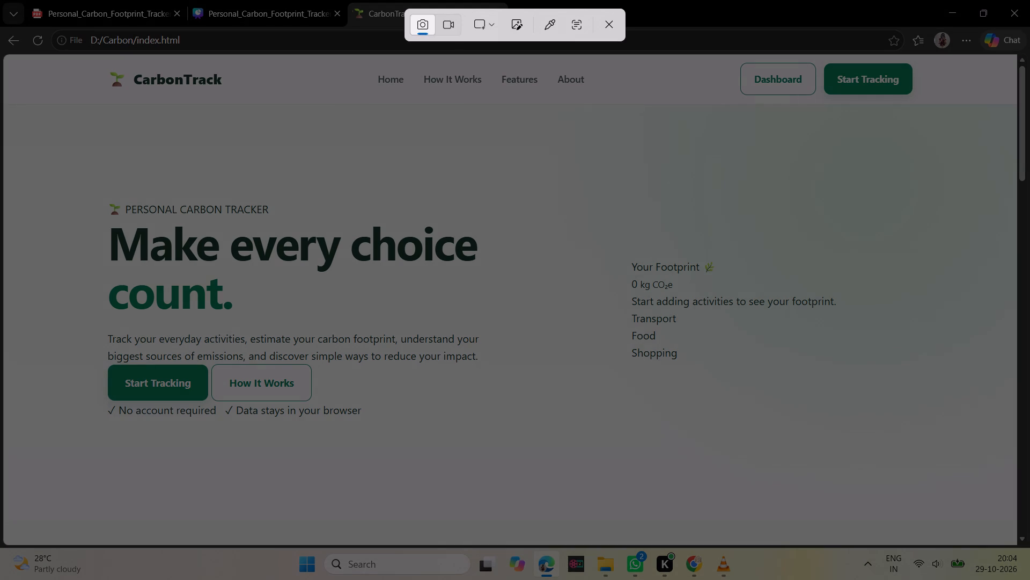
pyautogui.click(490, 20)
pyautogui.click(482, 25)
pyautogui.moveTo(14, 61); pyautogui.dragTo(409, 133)
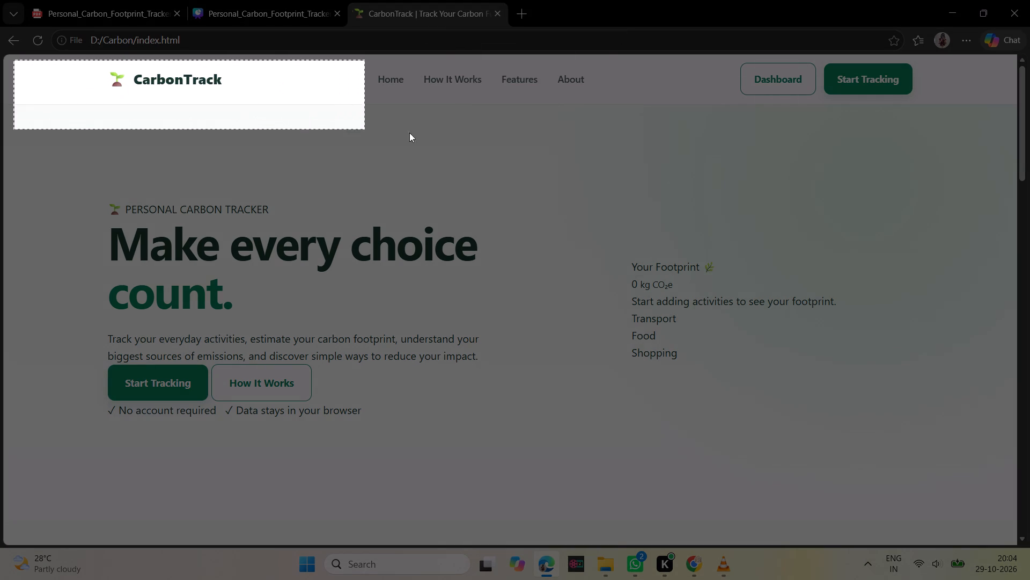
pyautogui.moveTo(409, 133); pyautogui.dragTo(987, 381)
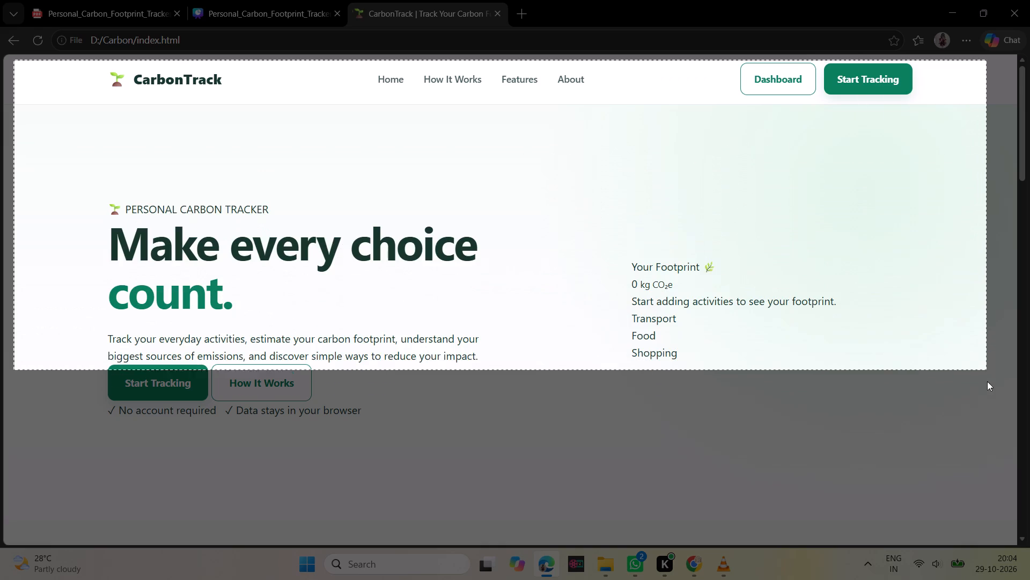
pyautogui.moveTo(987, 381); pyautogui.dragTo(990, 466)
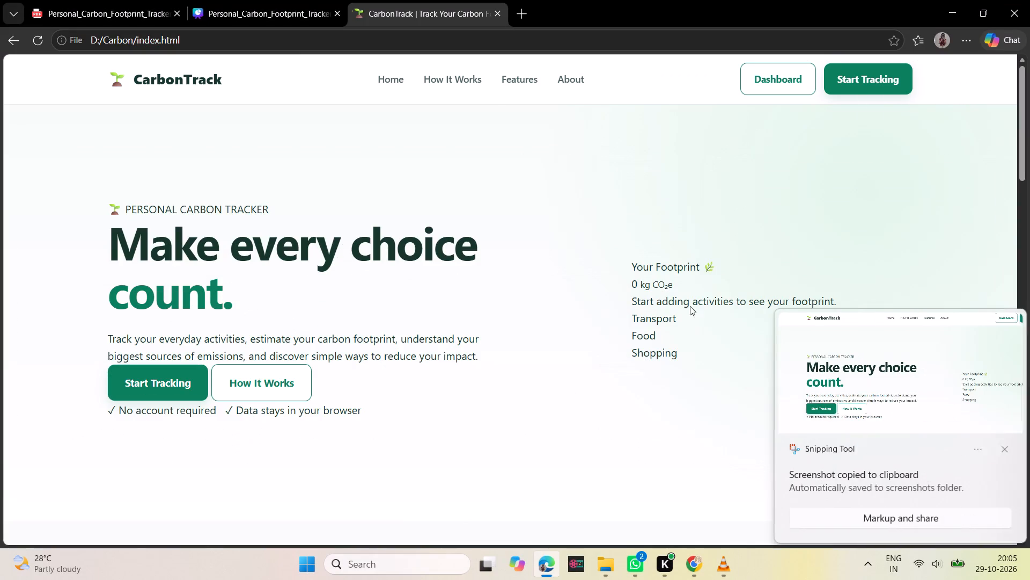
# Open CarbonTrack's Add an Activity page through the Start Tracking option and dismiss the OneDrive notification.
pyautogui.click(152, 391)
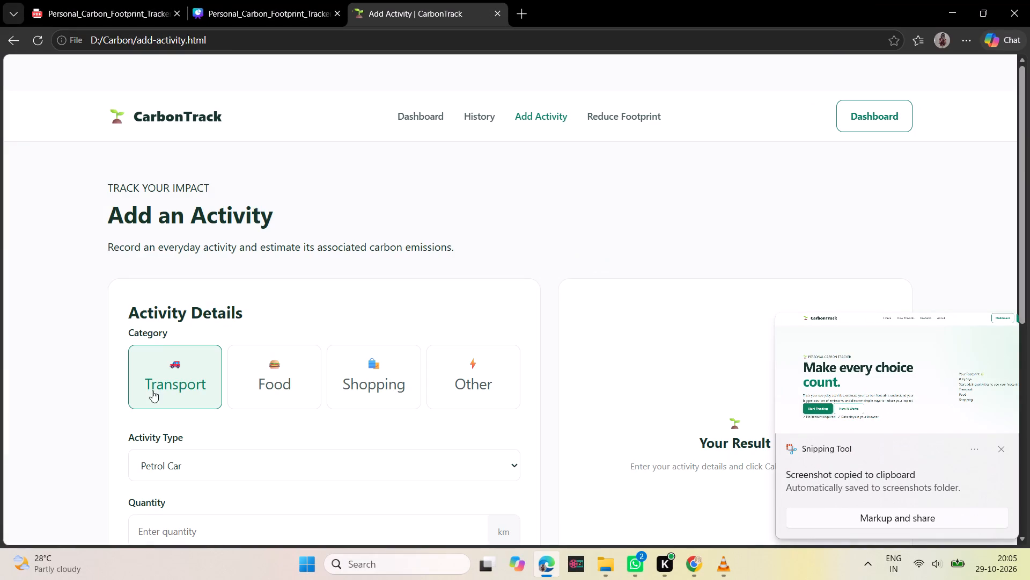
pyautogui.scroll(-1, 152, 128)
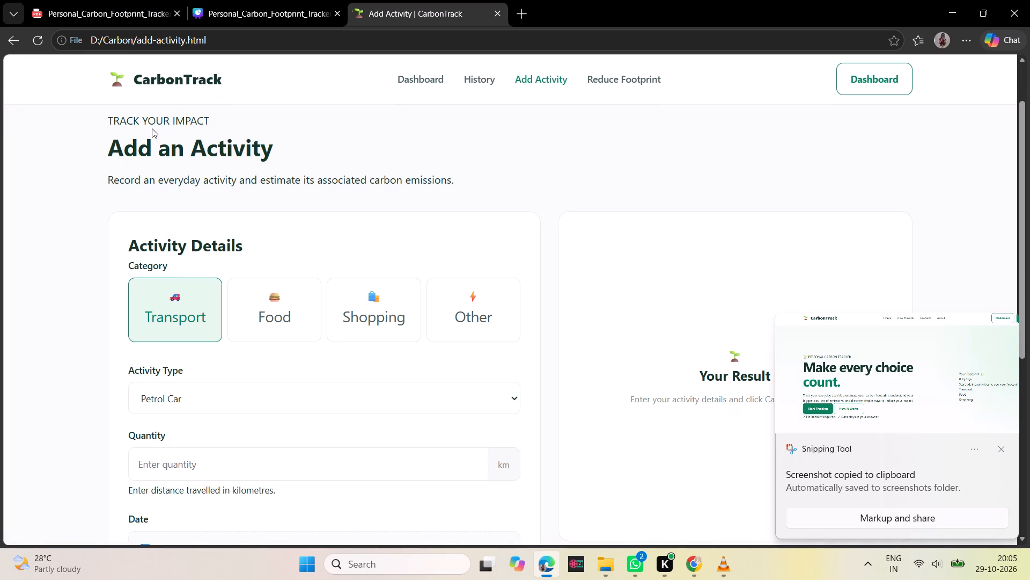
pyautogui.scroll(2, 152, 128)
pyautogui.scroll(-1, 152, 128)
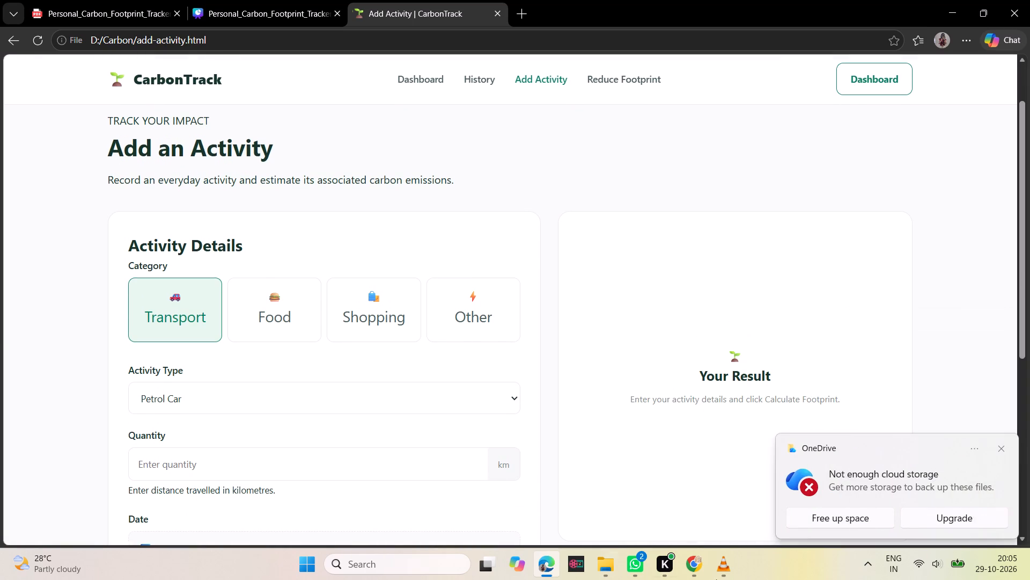
pyautogui.click(1004, 446)
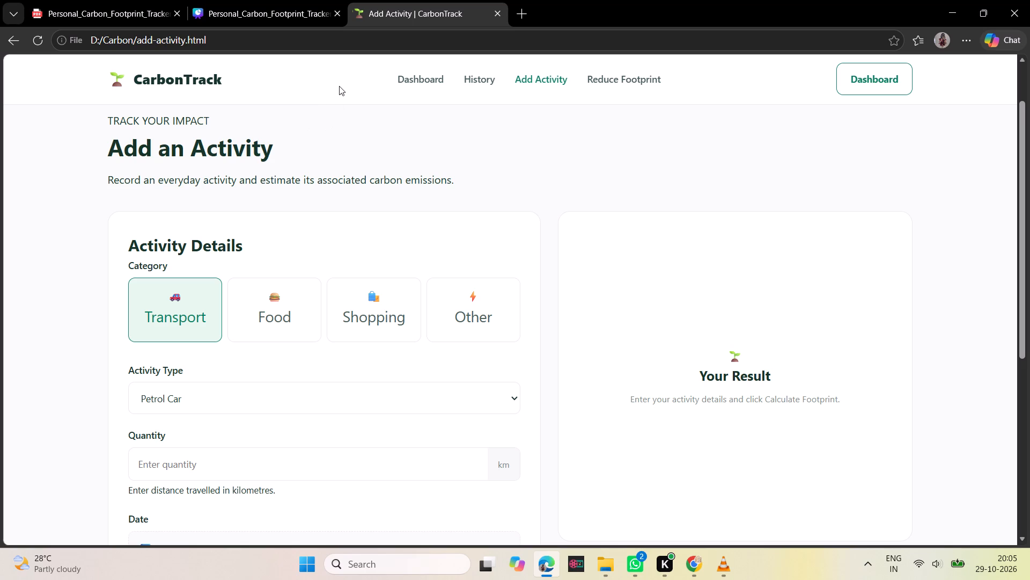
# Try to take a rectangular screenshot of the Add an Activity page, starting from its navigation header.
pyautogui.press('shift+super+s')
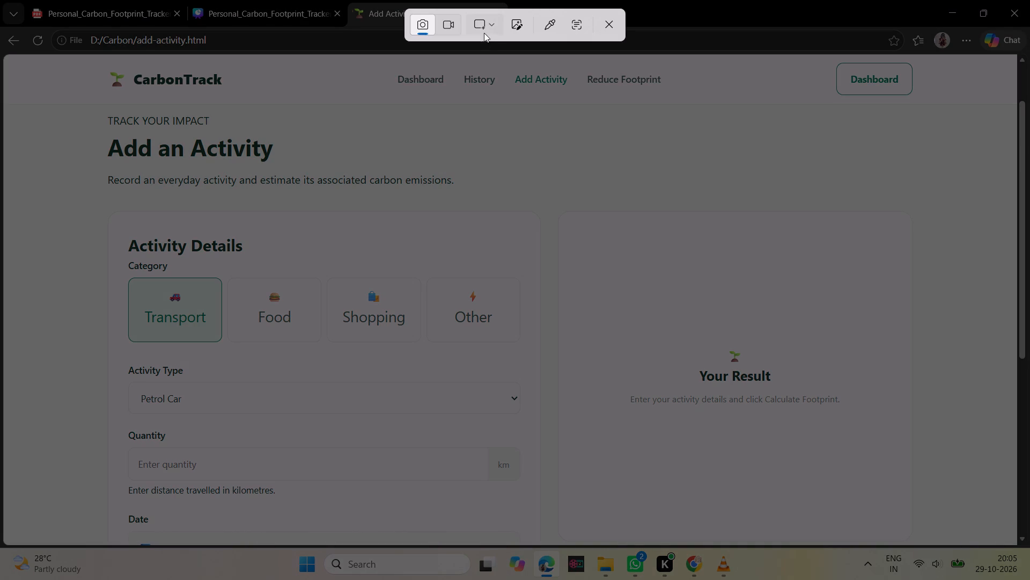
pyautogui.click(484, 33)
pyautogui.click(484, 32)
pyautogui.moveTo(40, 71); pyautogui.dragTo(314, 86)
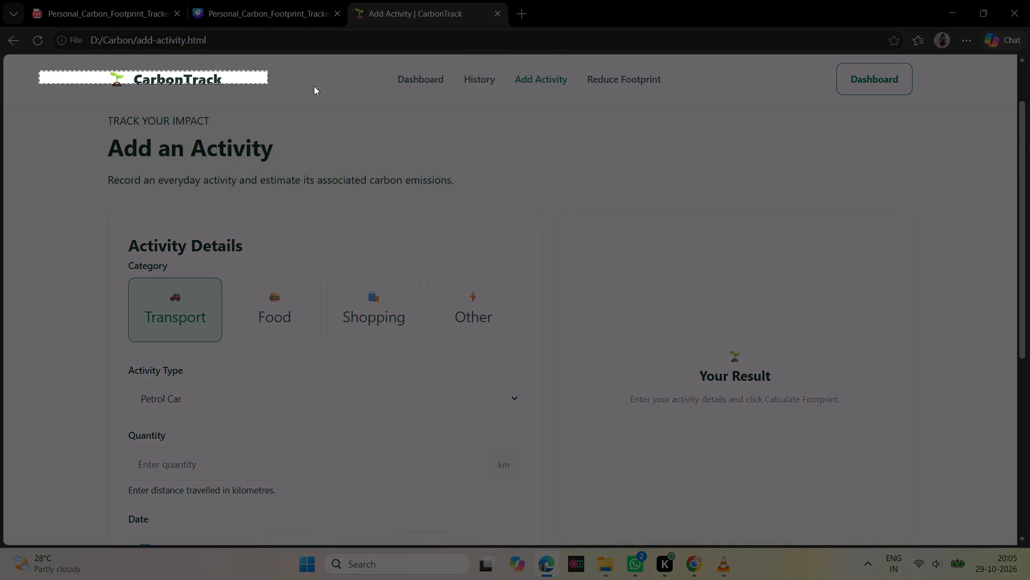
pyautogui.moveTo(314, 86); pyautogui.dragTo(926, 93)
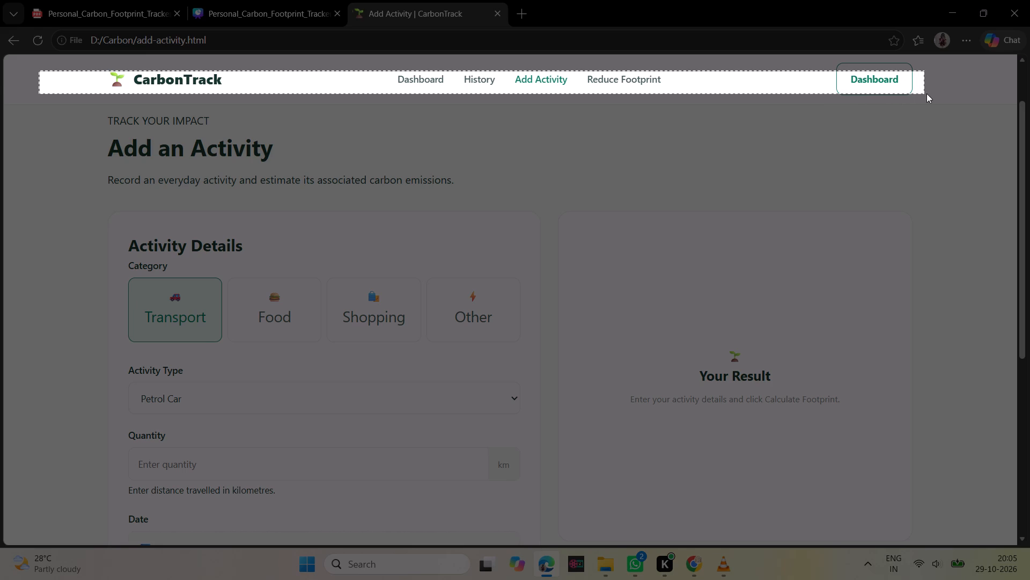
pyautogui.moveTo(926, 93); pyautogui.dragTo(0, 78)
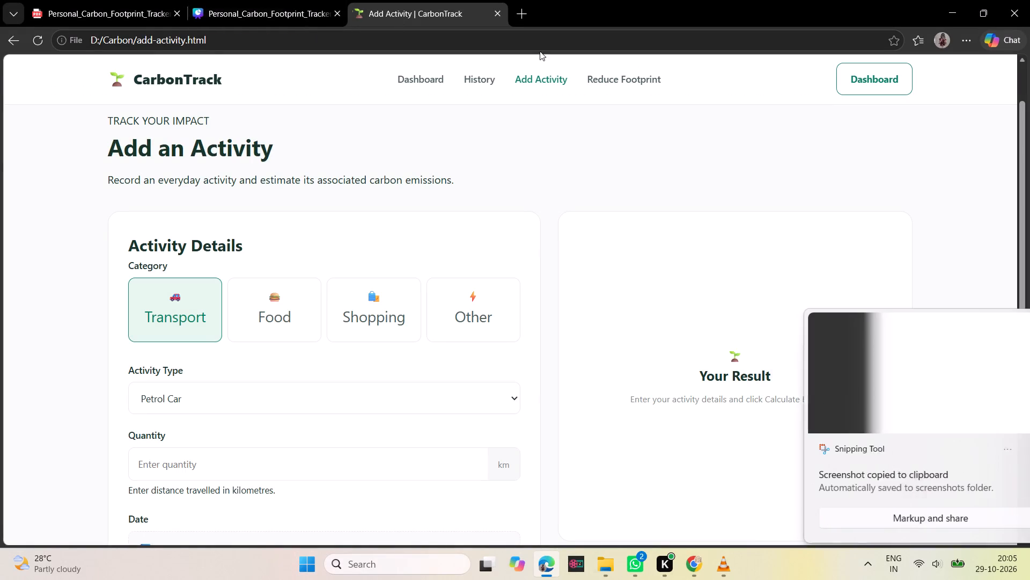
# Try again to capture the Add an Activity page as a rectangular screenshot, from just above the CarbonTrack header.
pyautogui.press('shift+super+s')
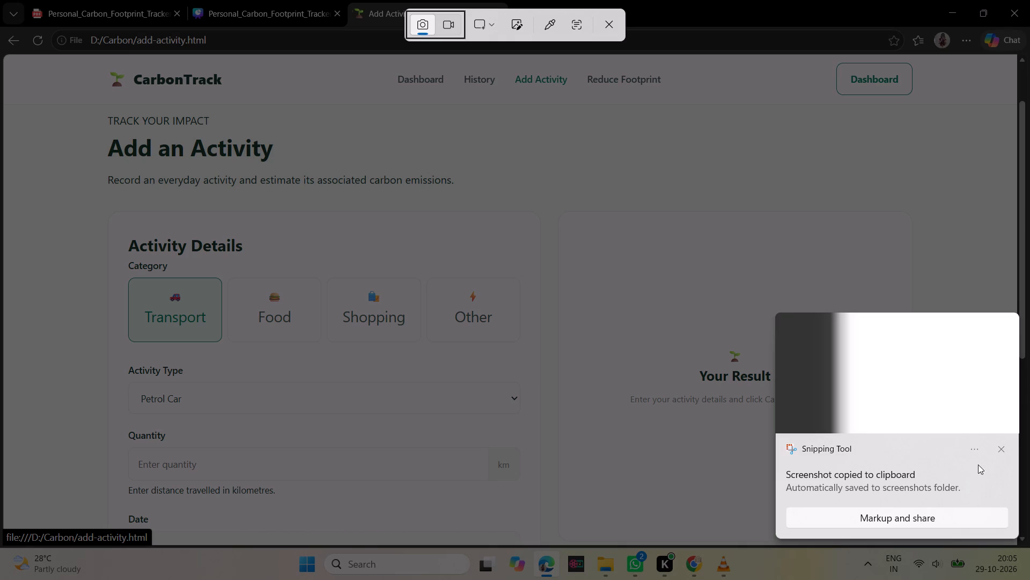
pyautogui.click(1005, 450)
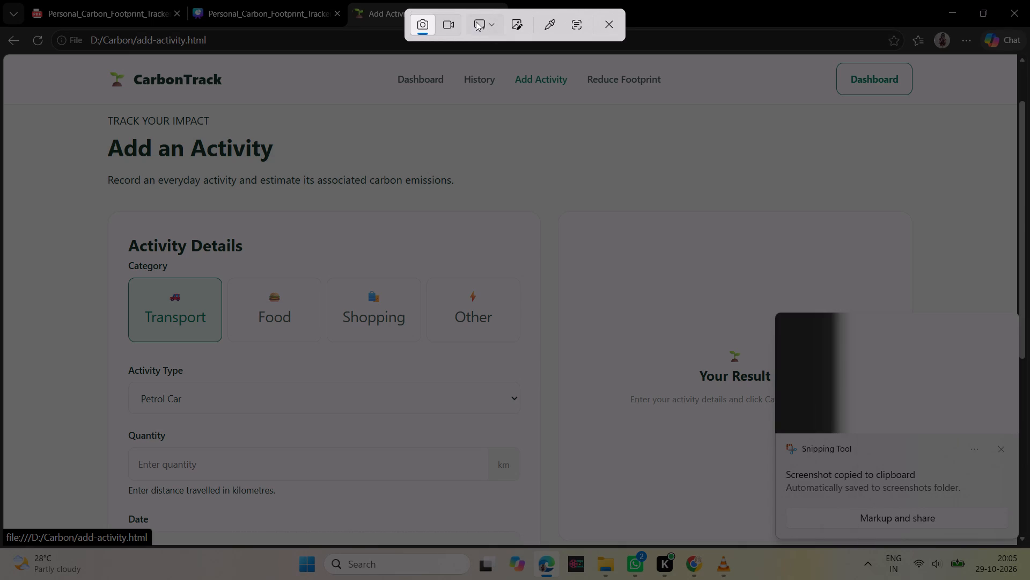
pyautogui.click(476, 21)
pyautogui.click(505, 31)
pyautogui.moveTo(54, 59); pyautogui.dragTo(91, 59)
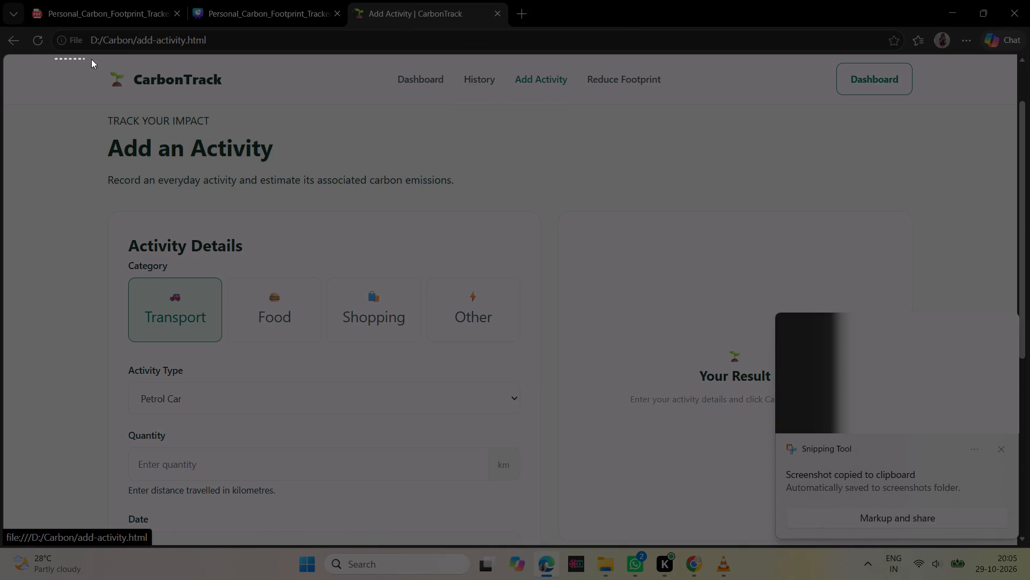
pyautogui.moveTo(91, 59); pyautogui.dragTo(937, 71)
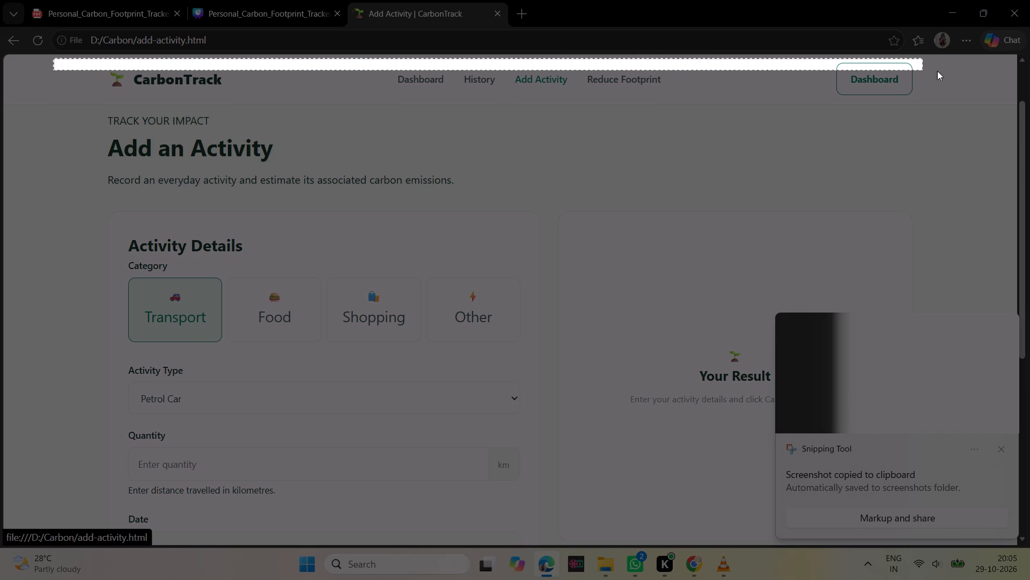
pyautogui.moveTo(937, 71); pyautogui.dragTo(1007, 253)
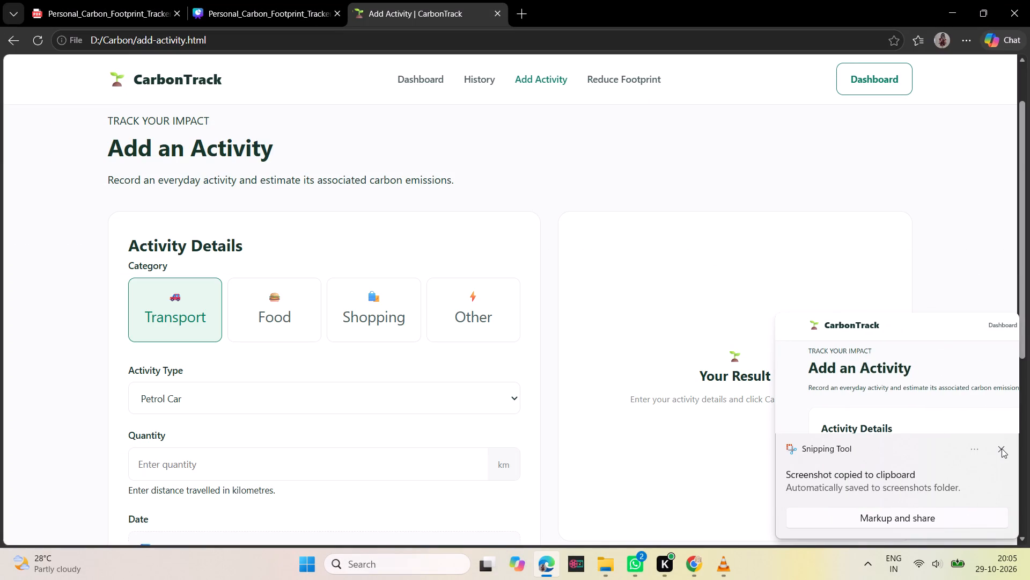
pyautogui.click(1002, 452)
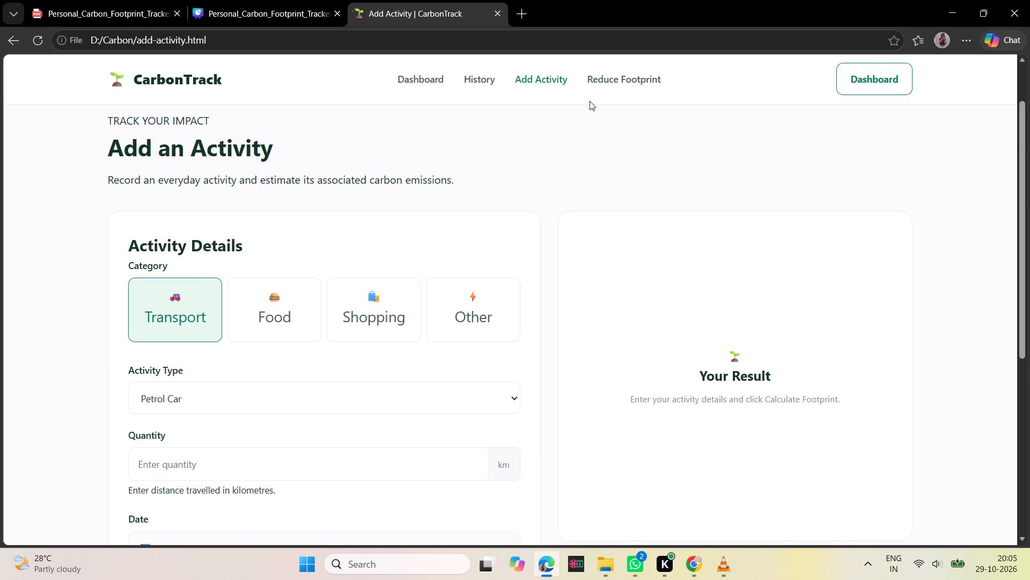
# Take a rectangular screenshot of the Add an Activity page, from the navigation header down past the Date label, including the Your Result card.
pyautogui.press('shift+super+s')
pyautogui.click(490, 18)
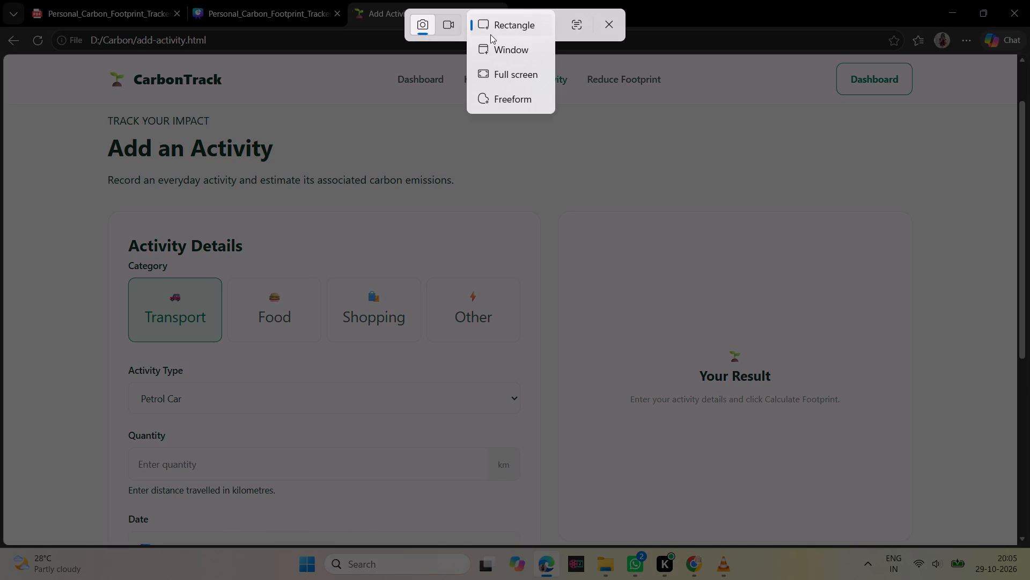
pyautogui.click(490, 21)
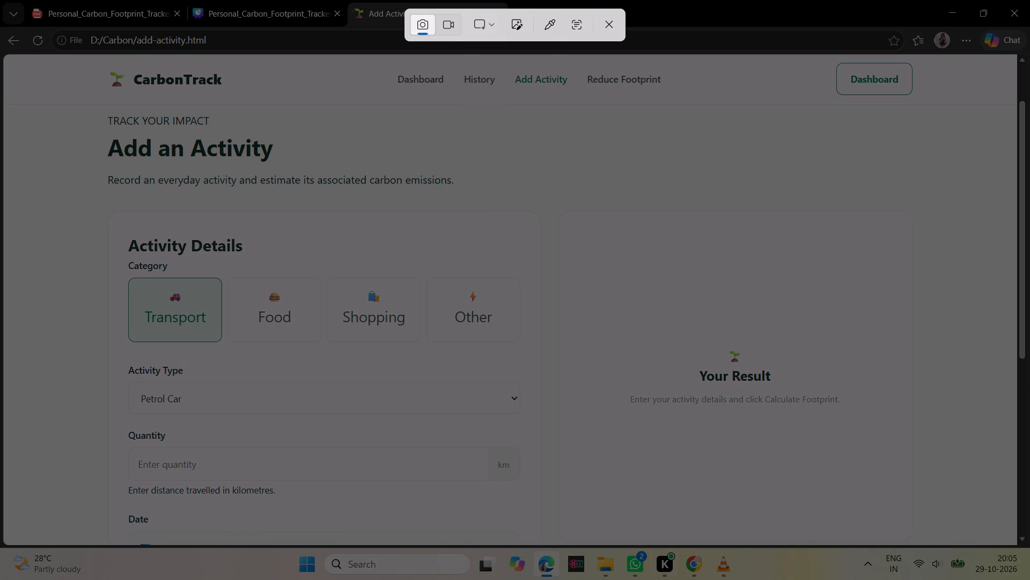
pyautogui.moveTo(45, 64); pyautogui.dragTo(871, 70)
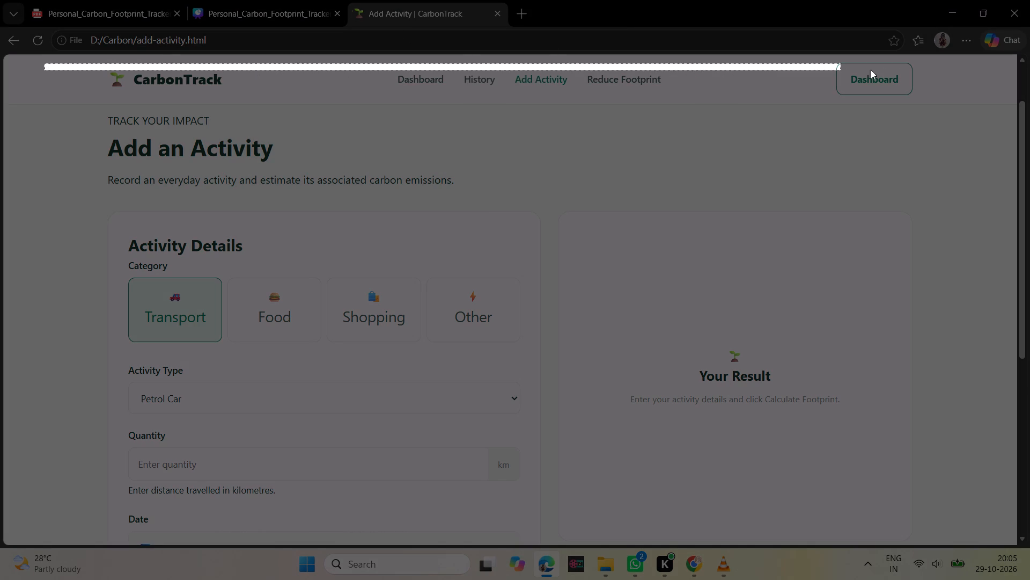
pyautogui.moveTo(871, 70); pyautogui.dragTo(939, 176)
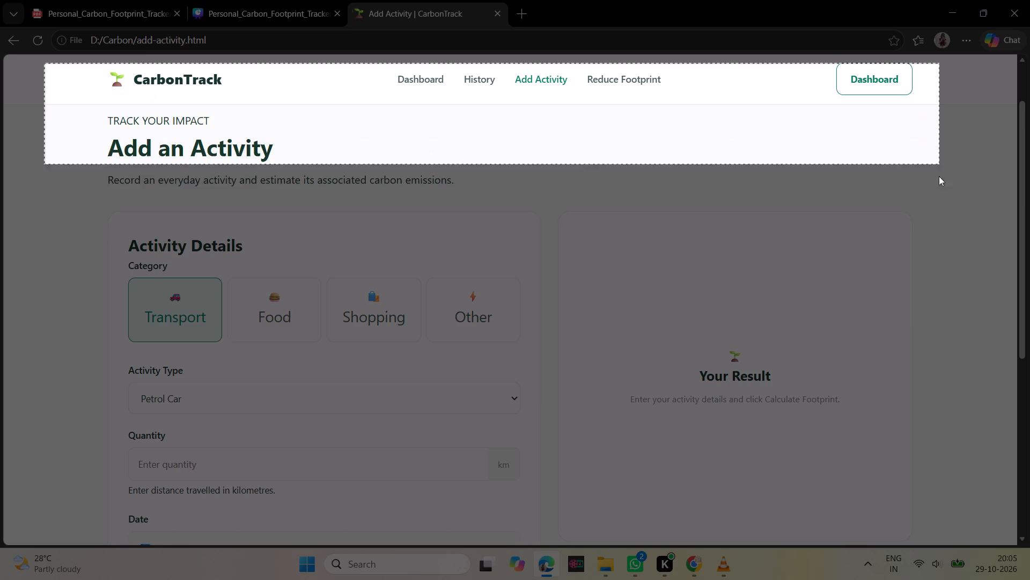
pyautogui.moveTo(939, 176); pyautogui.dragTo(969, 525)
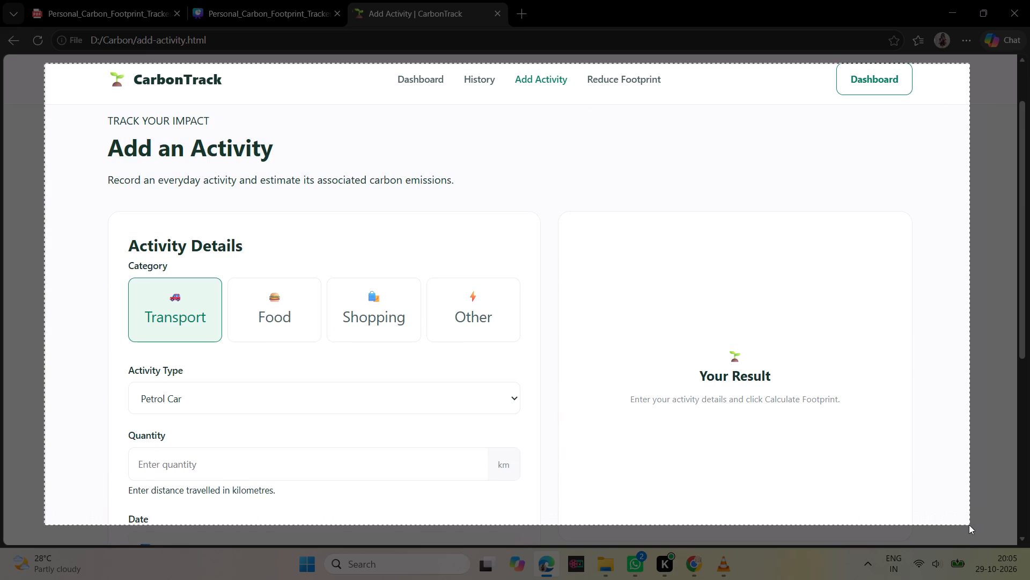
pyautogui.moveTo(969, 525); pyautogui.dragTo(973, 548)
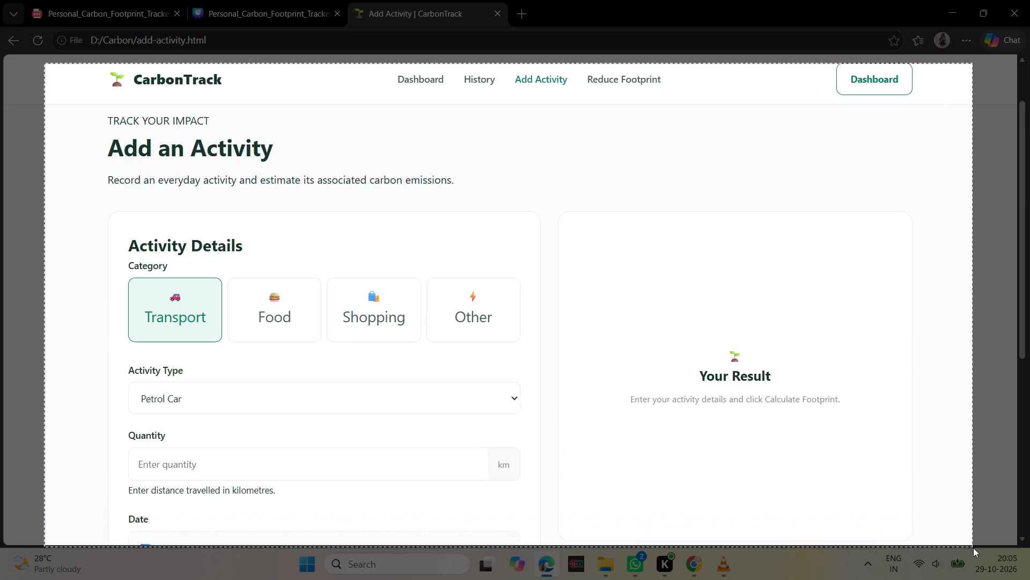
pyautogui.moveTo(973, 548); pyautogui.dragTo(971, 548)
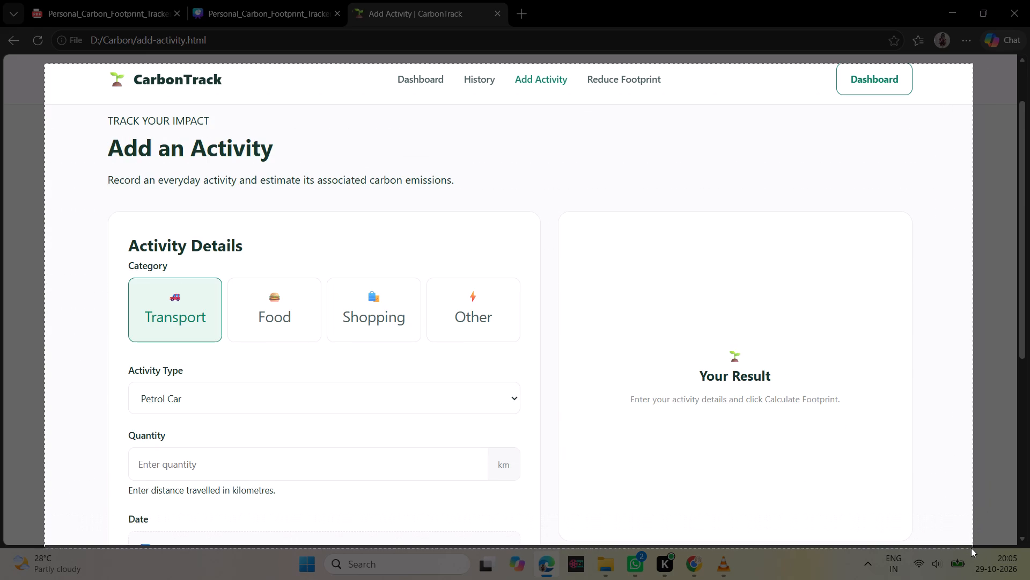
pyautogui.moveTo(971, 548); pyautogui.dragTo(961, 542)
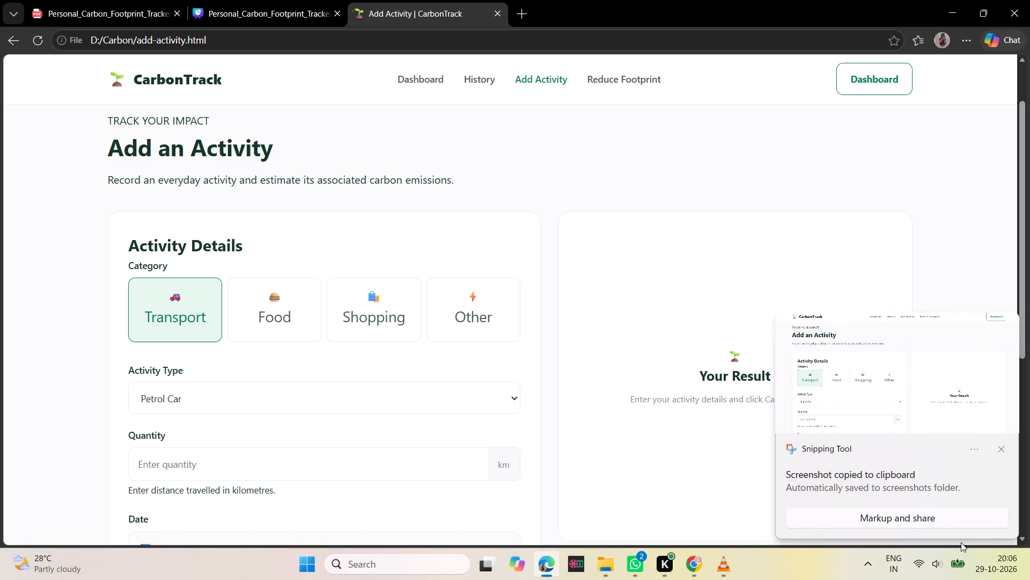
pyautogui.click(997, 446)
# Take a rectangular screenshot of the Activity Details form and Your Result card, from the navigation header down past Calculate Footprint.
pyautogui.scroll(-5, 94, 205)
pyautogui.scroll(-1, 212, 318)
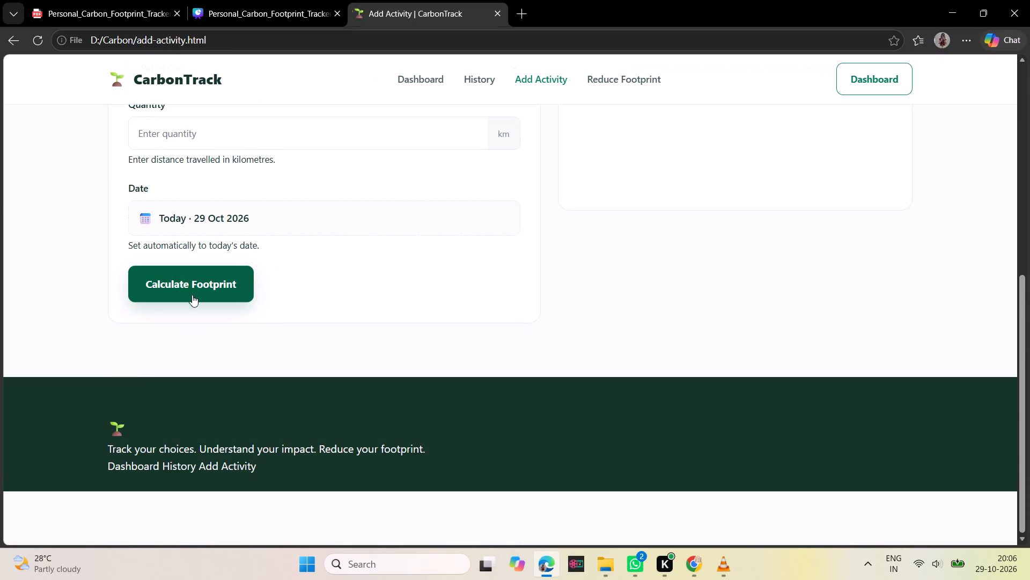
pyautogui.scroll(4, 176, 250)
pyautogui.scroll(-1, 176, 257)
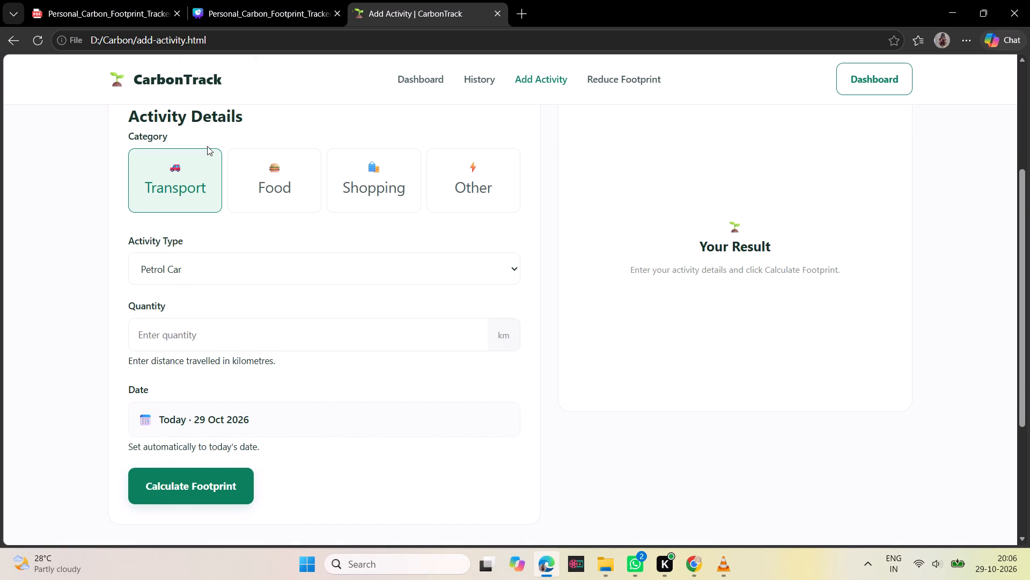
pyautogui.press('shift+super+s')
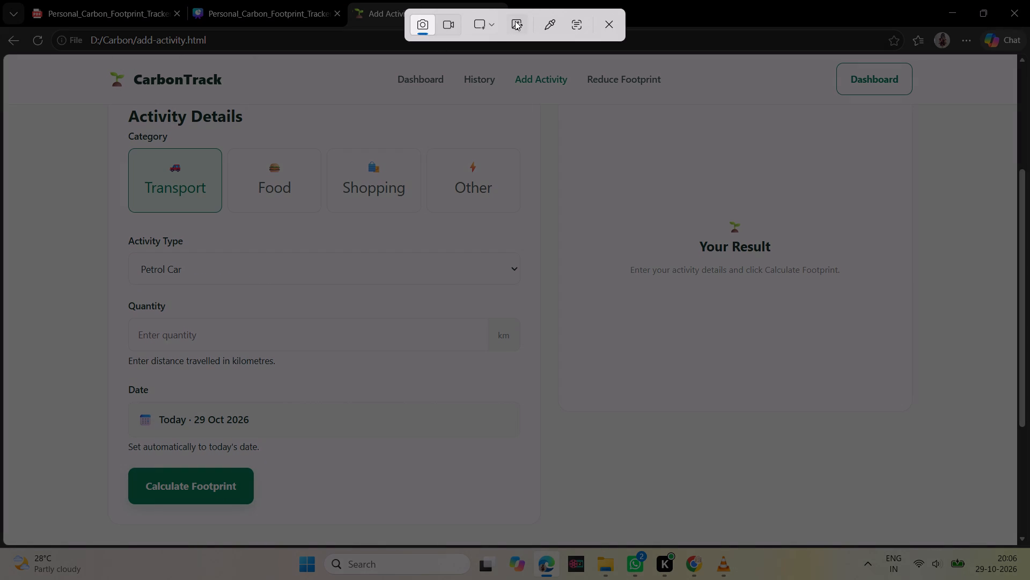
pyautogui.click(485, 22)
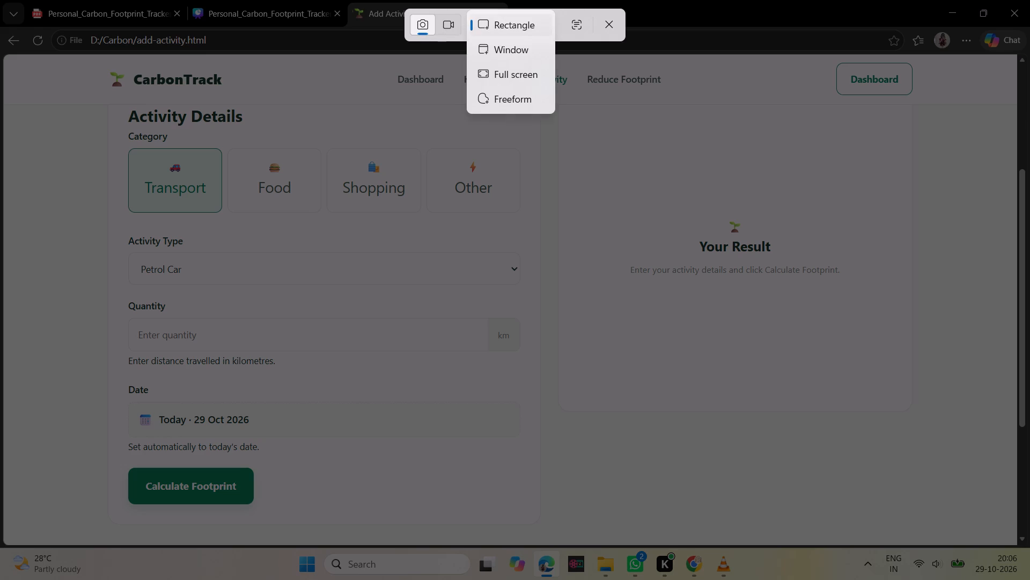
pyautogui.click(487, 27)
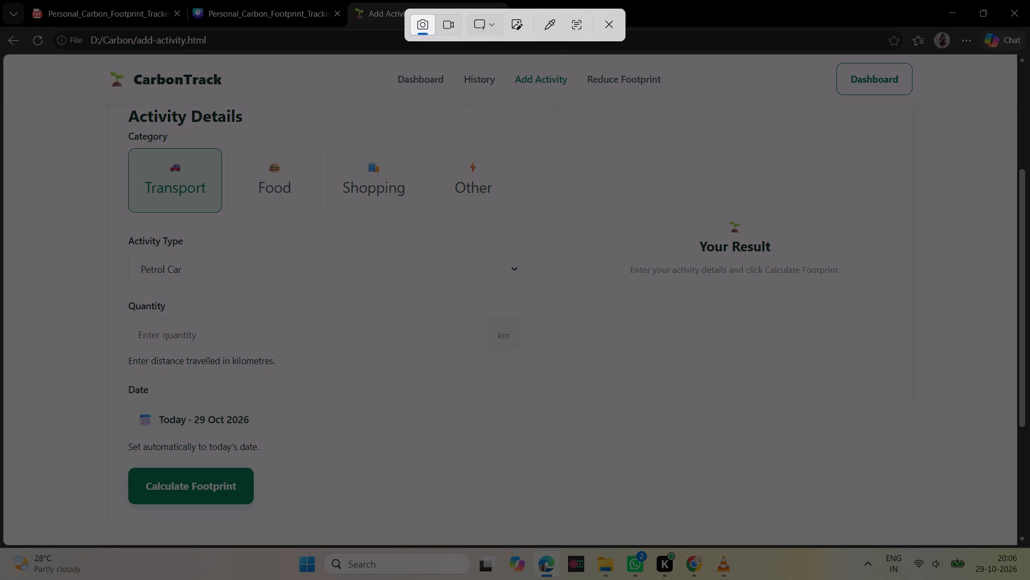
pyautogui.moveTo(45, 57); pyautogui.dragTo(130, 124)
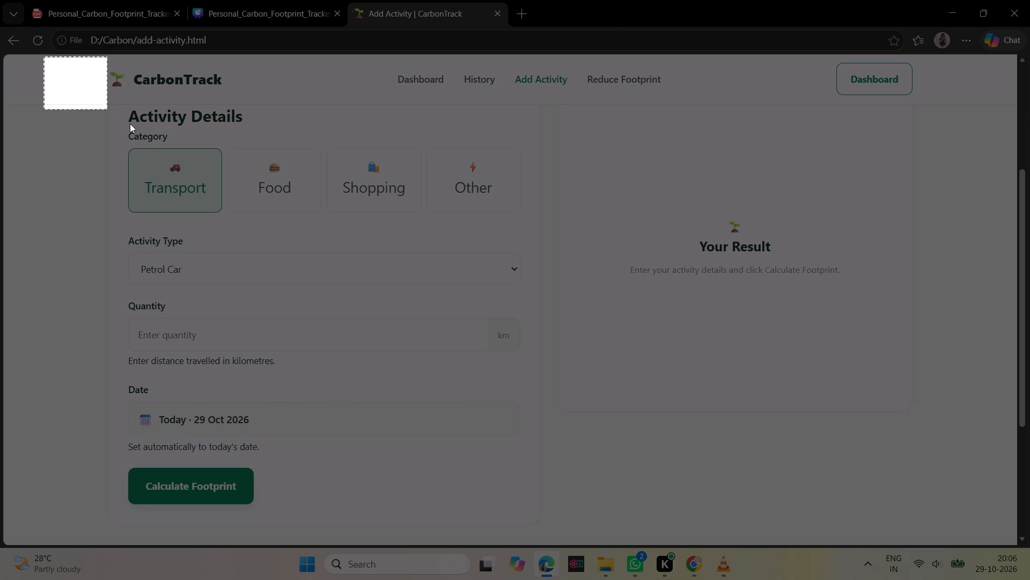
pyautogui.moveTo(130, 124); pyautogui.dragTo(989, 501)
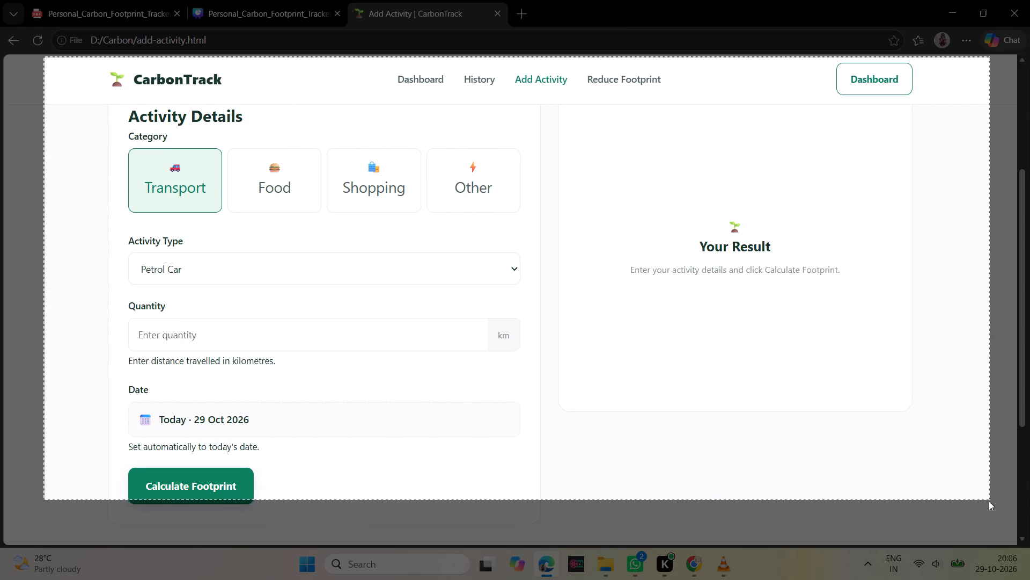
pyautogui.moveTo(989, 501); pyautogui.dragTo(983, 520)
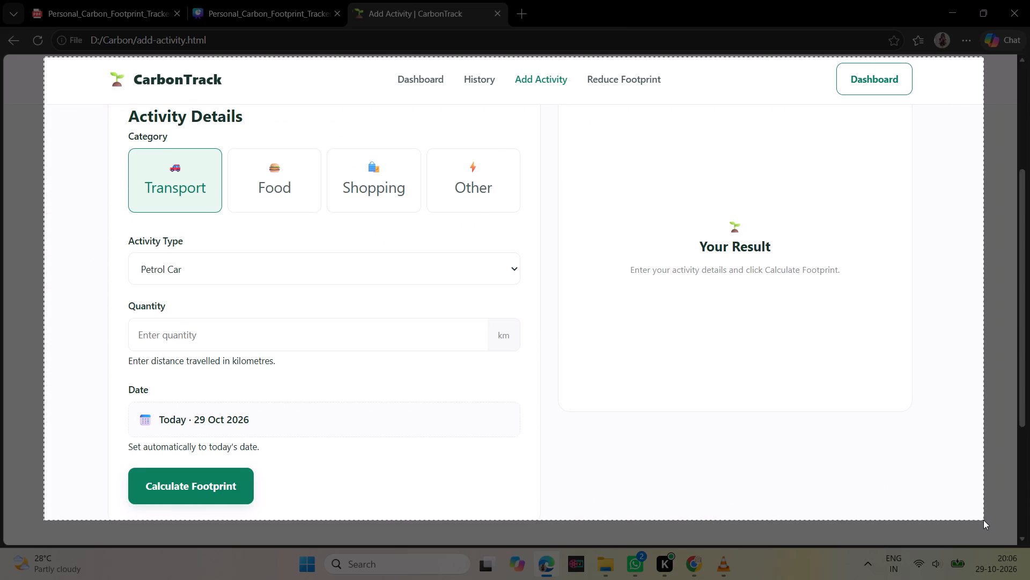
pyautogui.moveTo(983, 520); pyautogui.dragTo(973, 520)
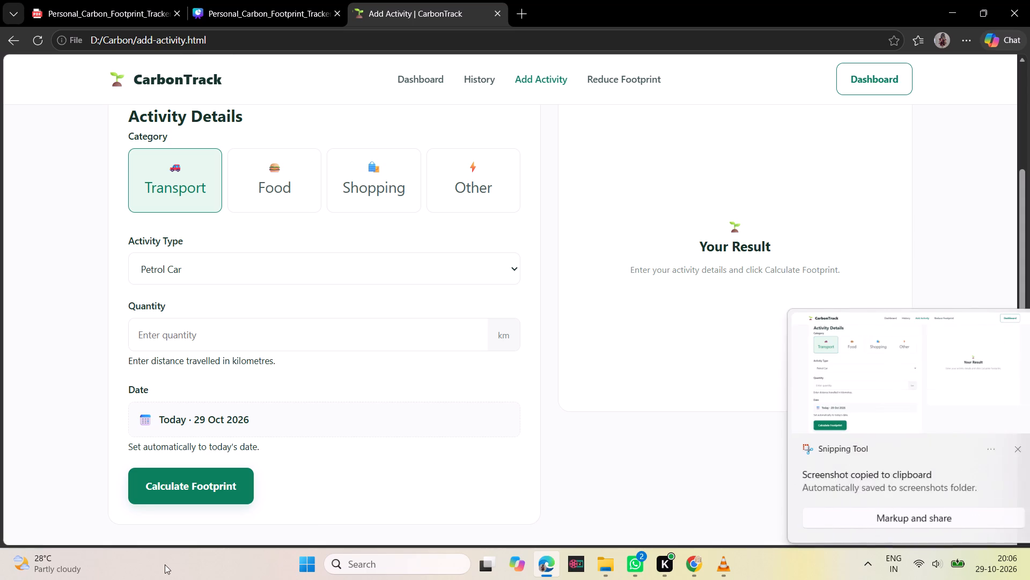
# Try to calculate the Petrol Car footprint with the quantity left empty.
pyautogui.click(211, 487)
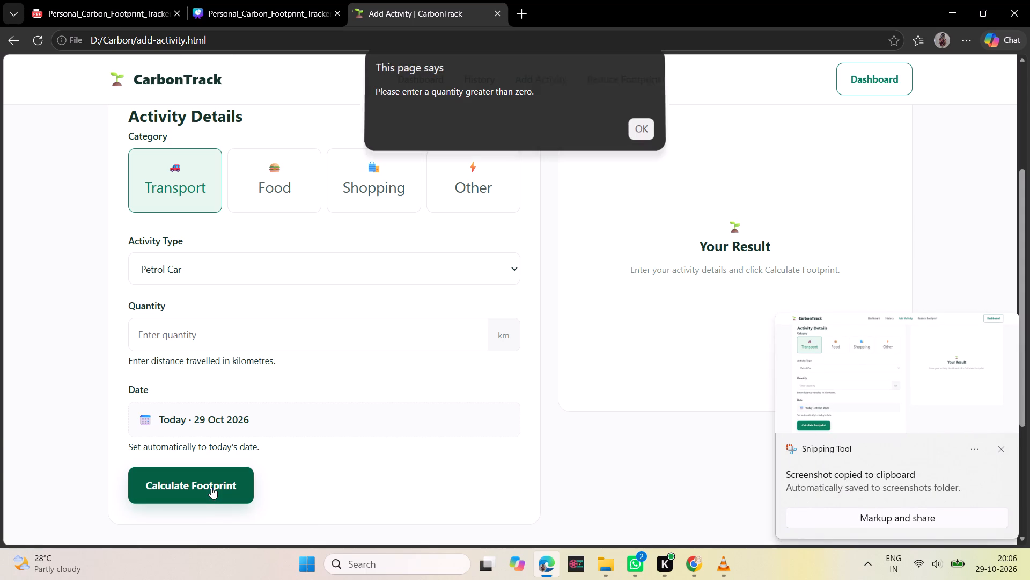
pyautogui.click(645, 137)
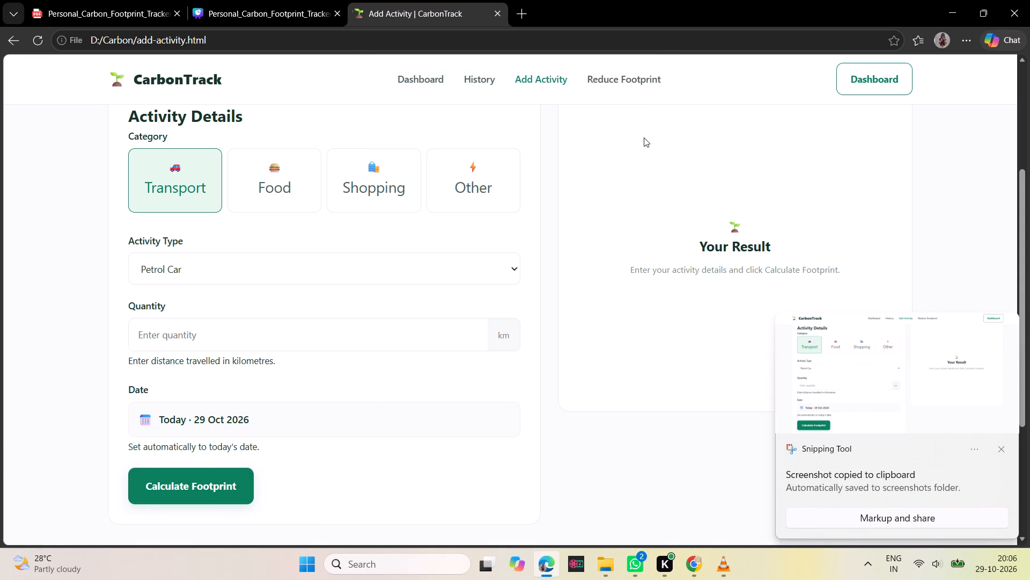
# Calculate the Petrol Car footprint for a quantity of 2000 km and save the activity.
pyautogui.click(191, 344)
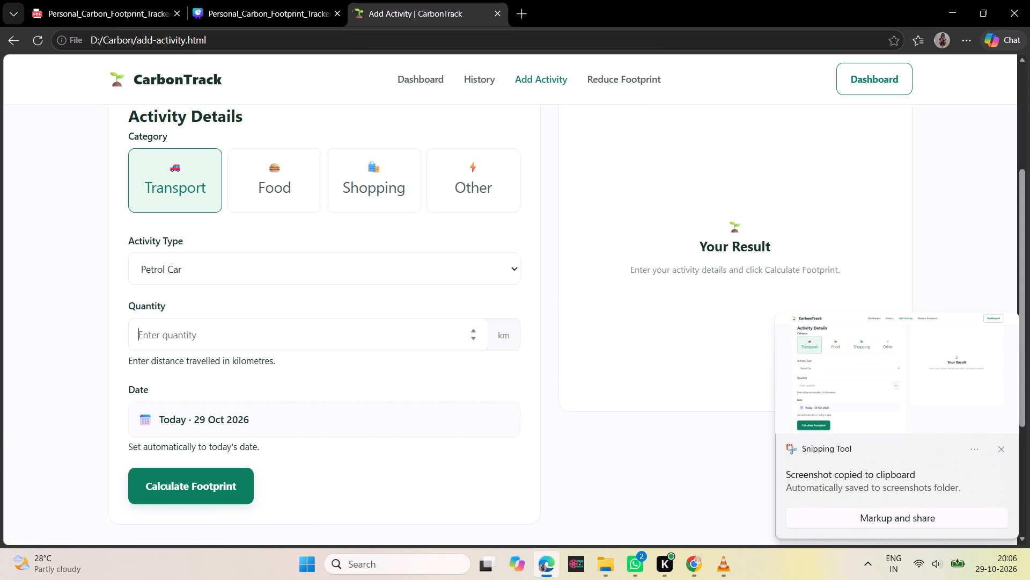
pyautogui.write('2000')
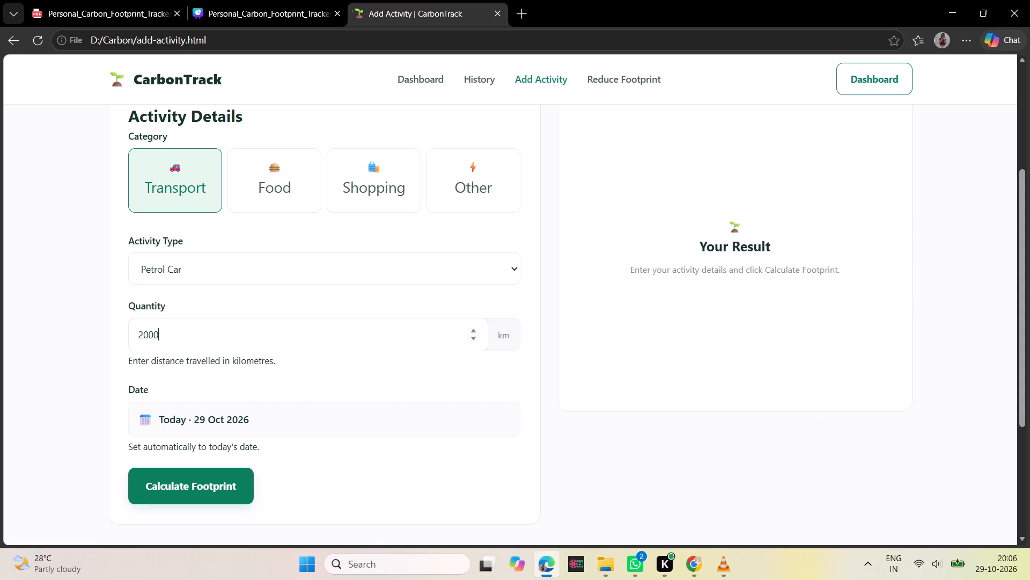
pyautogui.click(175, 479)
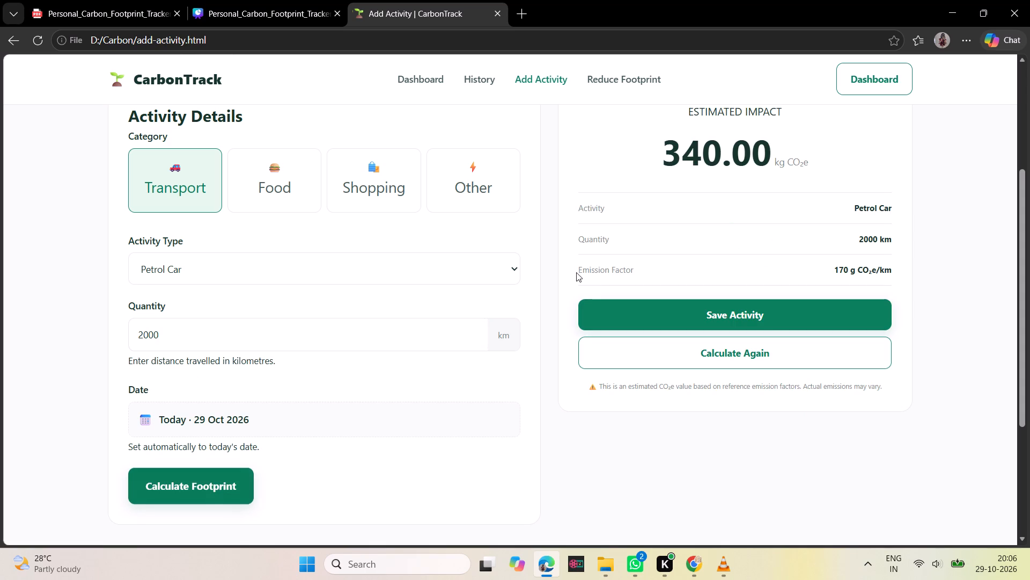
pyautogui.click(756, 314)
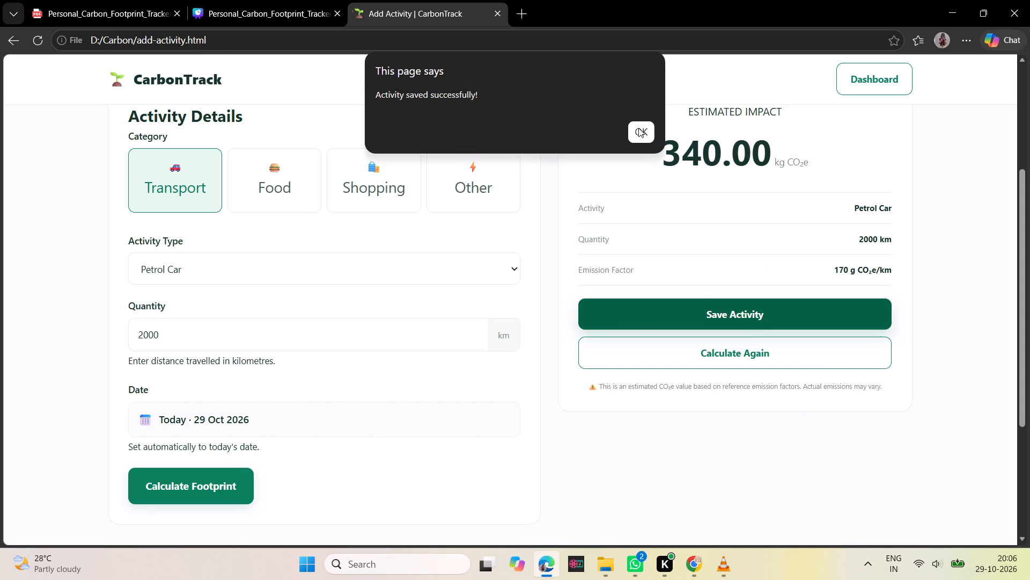
pyautogui.click(649, 134)
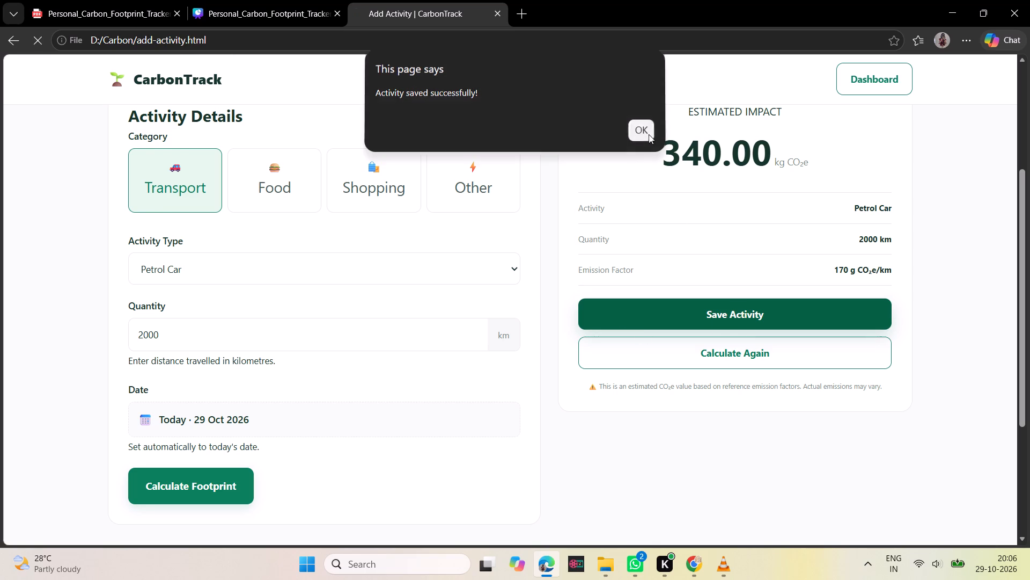
# Take a rectangular screenshot of the Dashboard's category chart and recent activities, from the navigation header down past the Ready to reduce your footprint? section.
pyautogui.scroll(5, 664, 224)
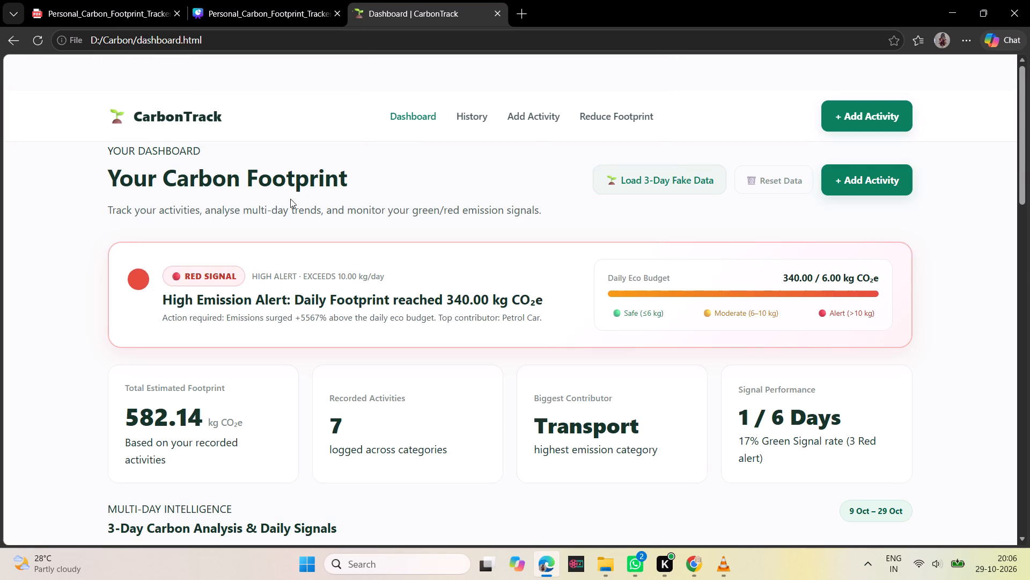
pyautogui.scroll(-12, 294, 209)
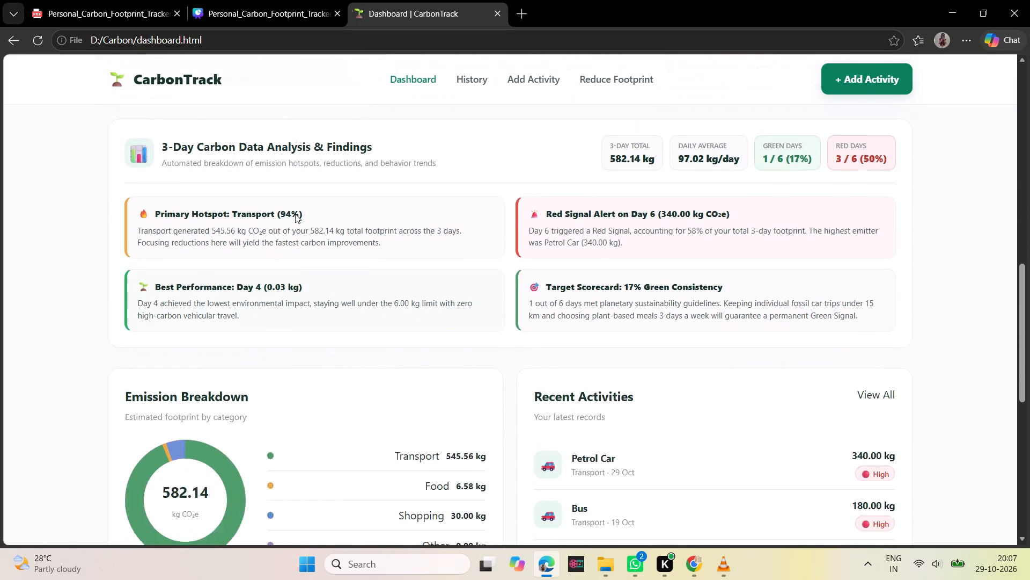
pyautogui.scroll(-5, 295, 214)
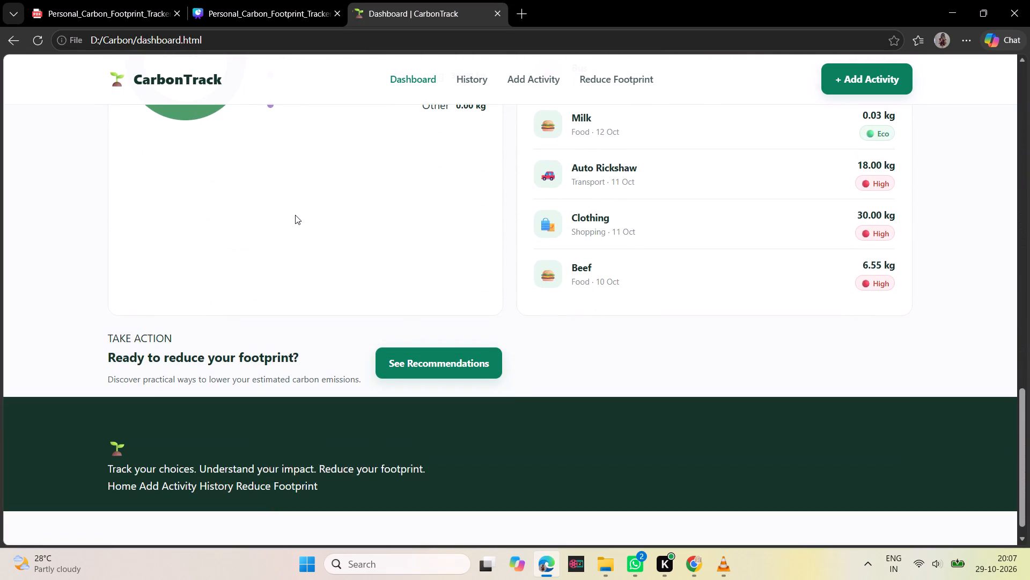
pyautogui.scroll(2, 295, 215)
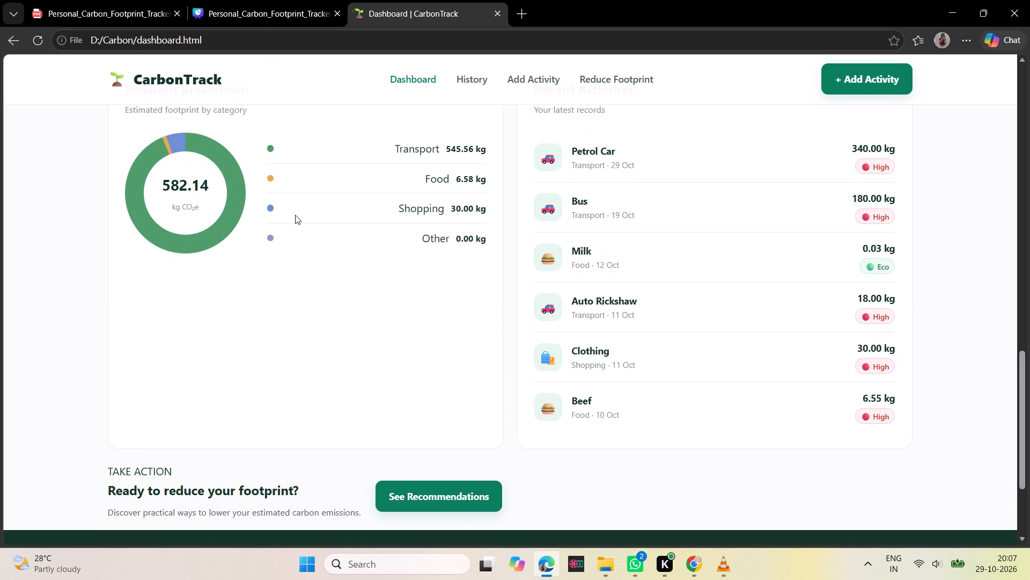
pyautogui.press('shift+super+s')
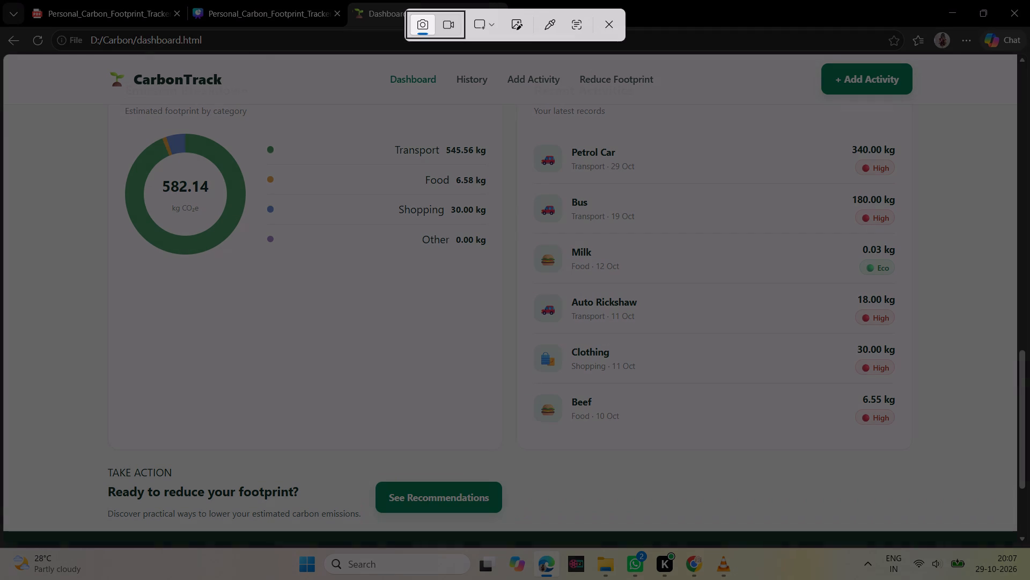
pyautogui.click(476, 23)
pyautogui.click(484, 26)
pyautogui.moveTo(40, 61); pyautogui.dragTo(1022, 255)
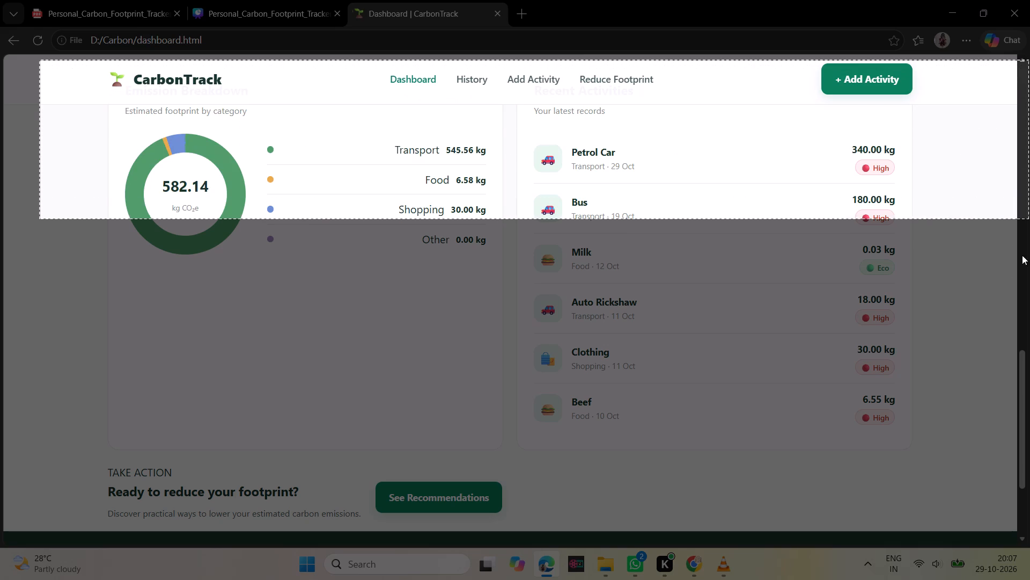
pyautogui.moveTo(1022, 255); pyautogui.dragTo(965, 509)
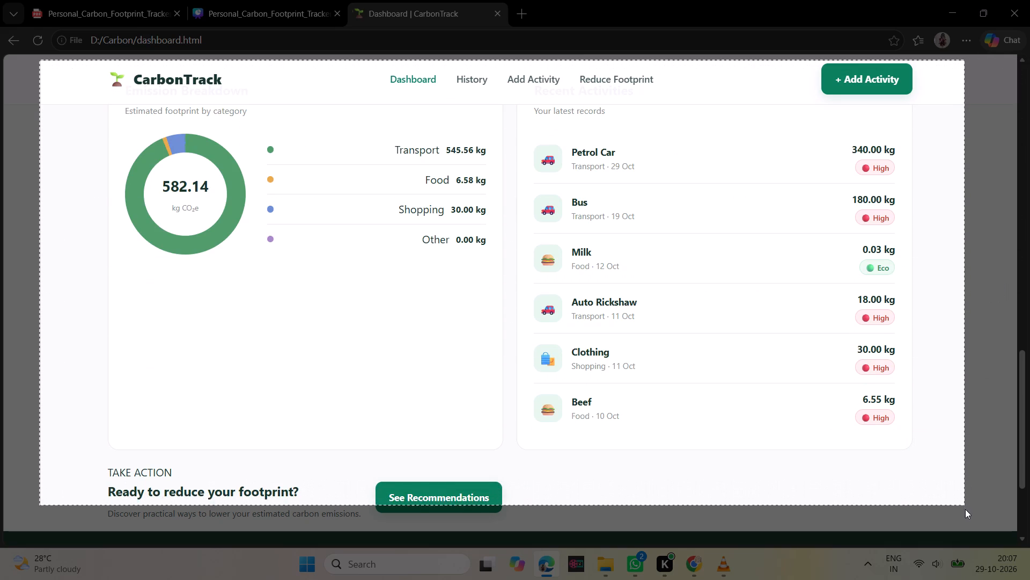
pyautogui.moveTo(965, 509); pyautogui.dragTo(967, 526)
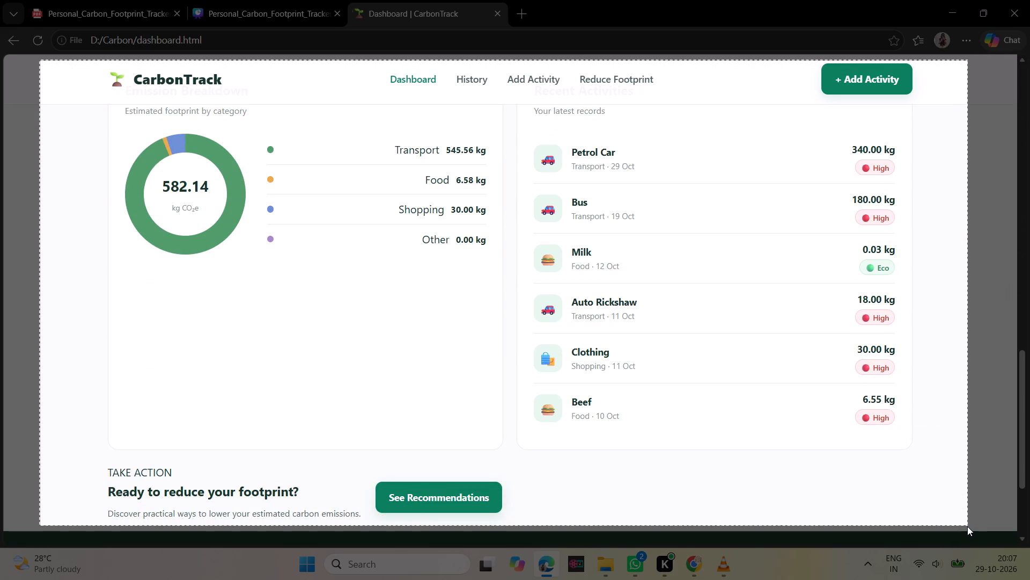
pyautogui.moveTo(967, 526); pyautogui.dragTo(967, 527)
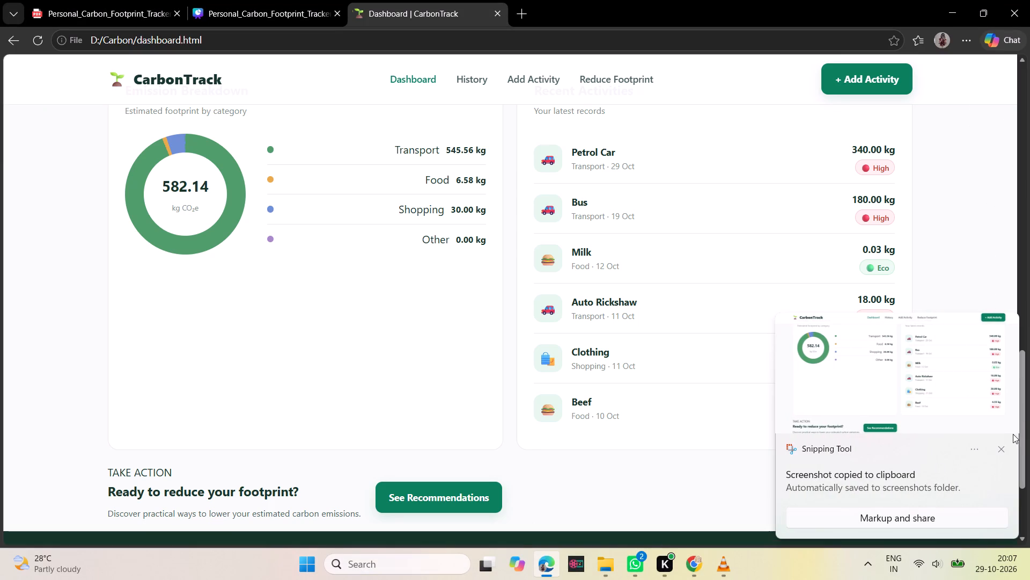
pyautogui.click(1004, 451)
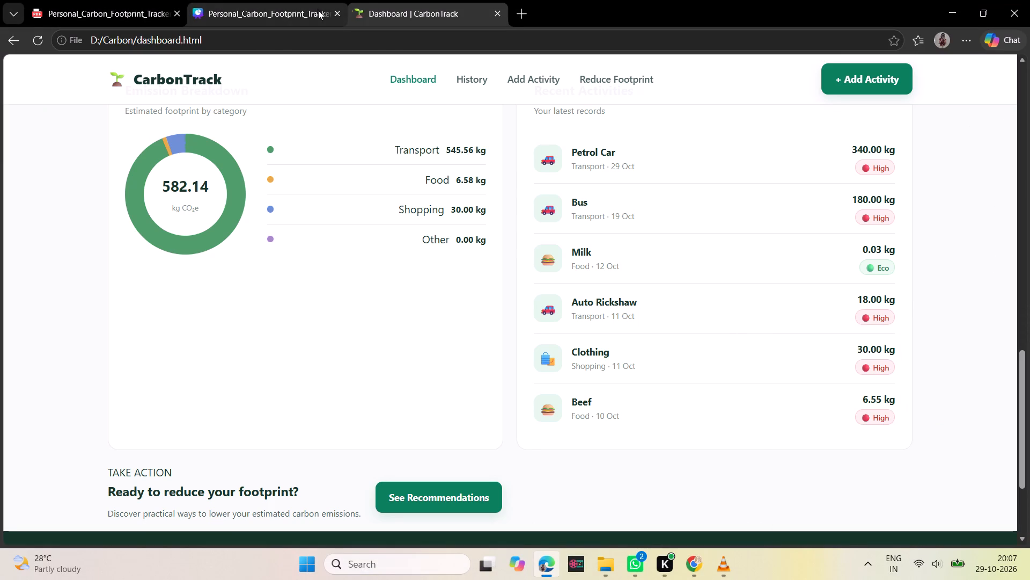
pyautogui.click(311, 10)
pyautogui.click(687, 306)
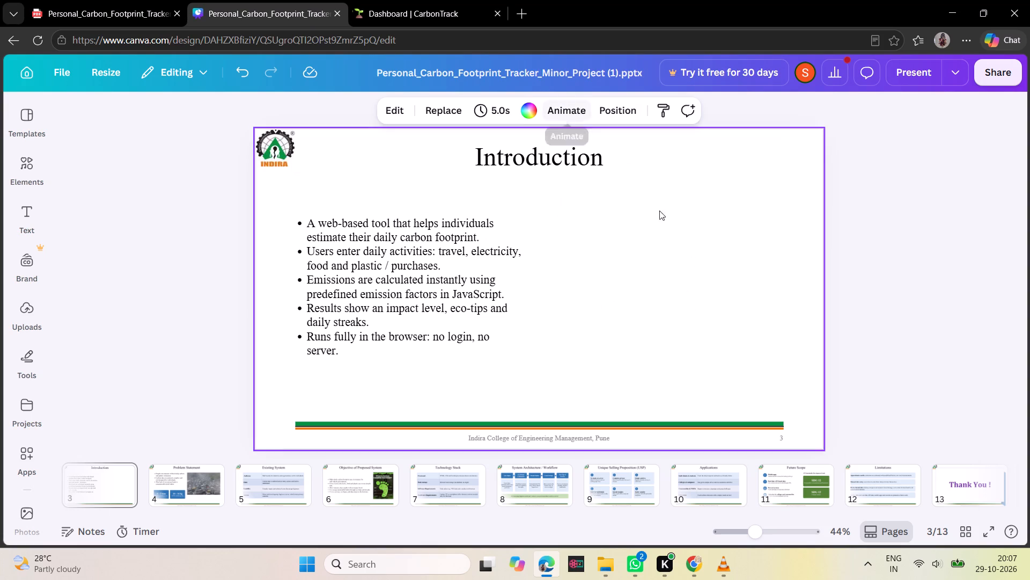
pyautogui.click(18, 337)
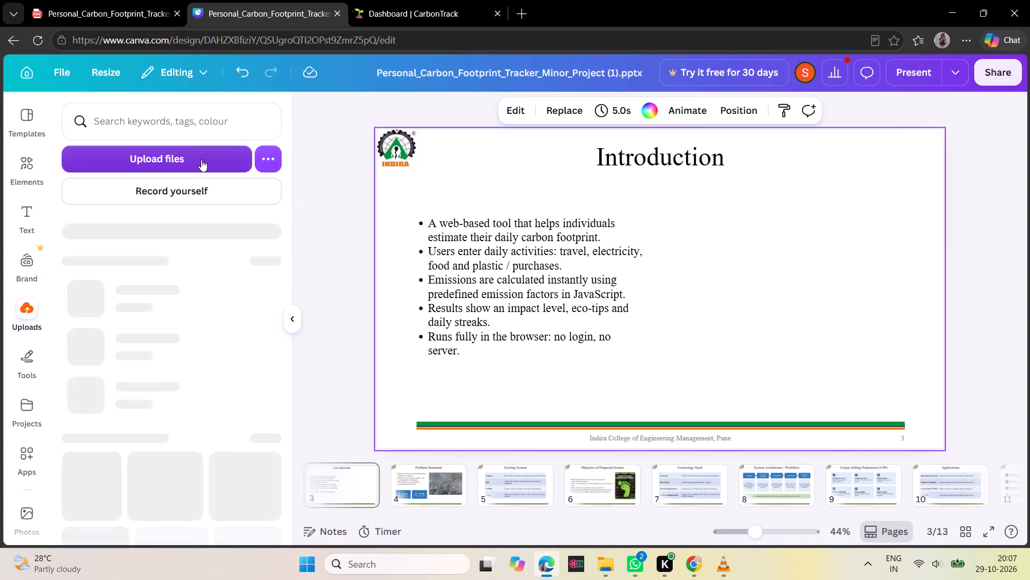
pyautogui.click(201, 160)
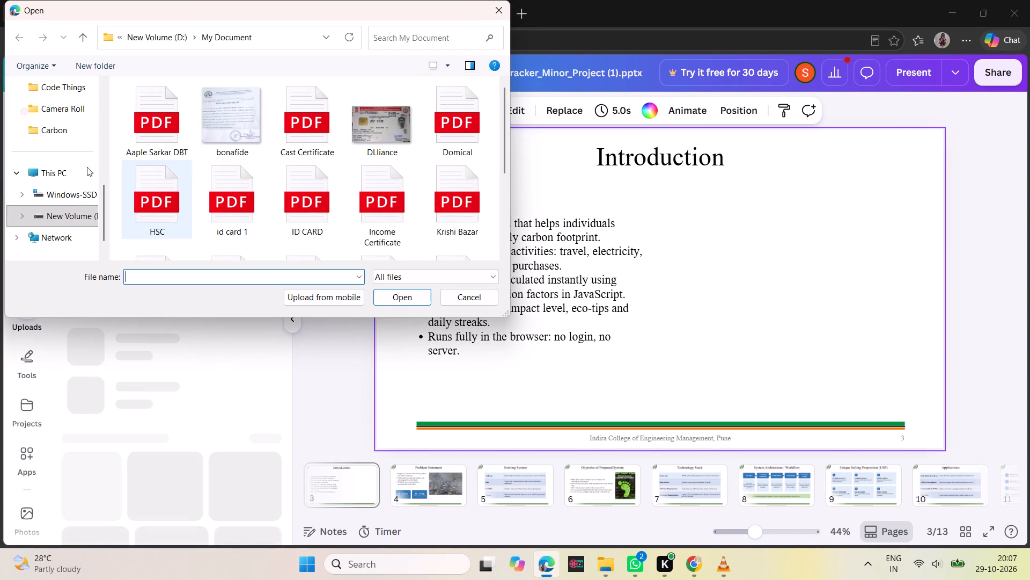
pyautogui.scroll(5, 60, 106)
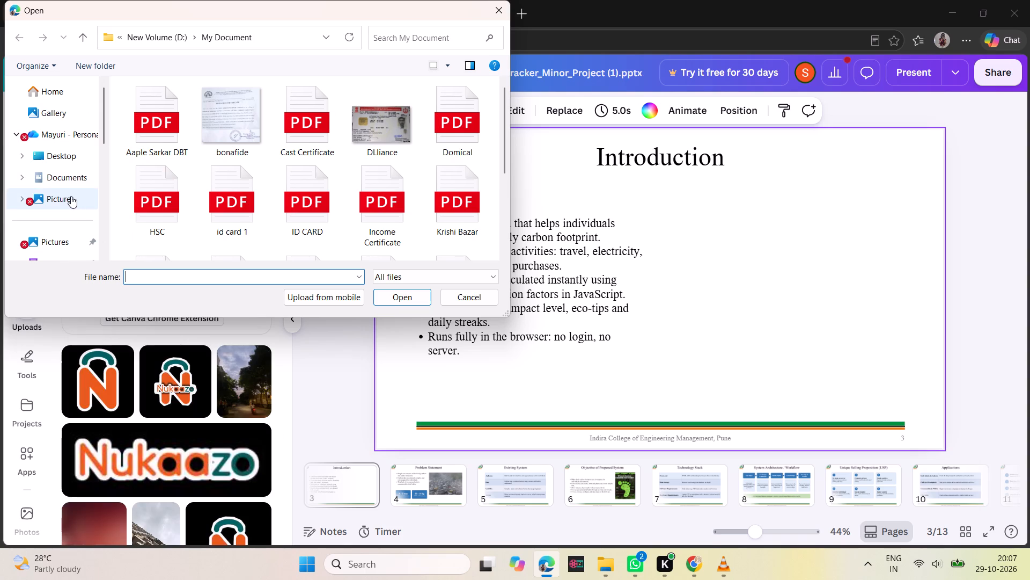
pyautogui.click(71, 196)
pyautogui.click(58, 119)
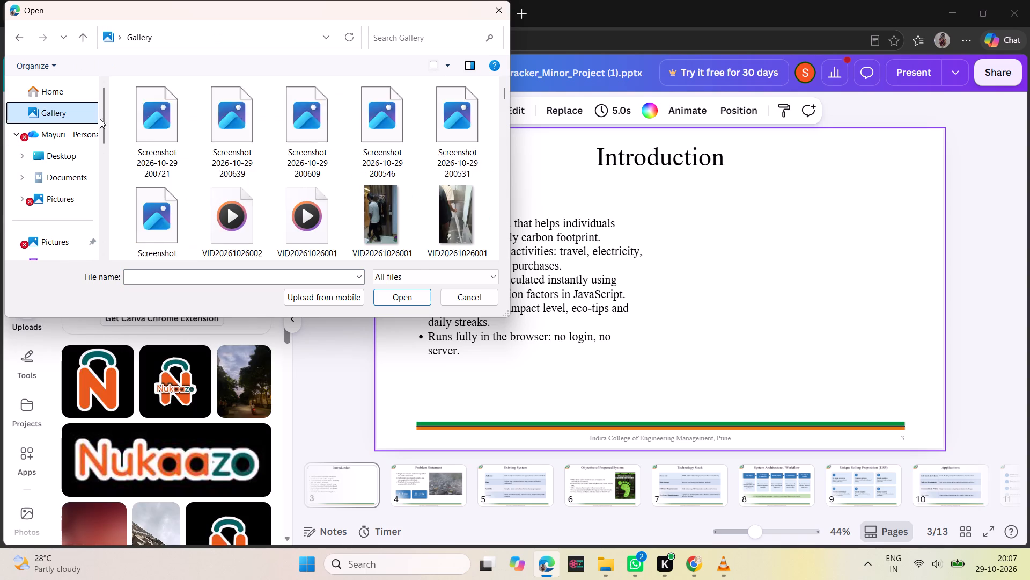
pyautogui.click(165, 139)
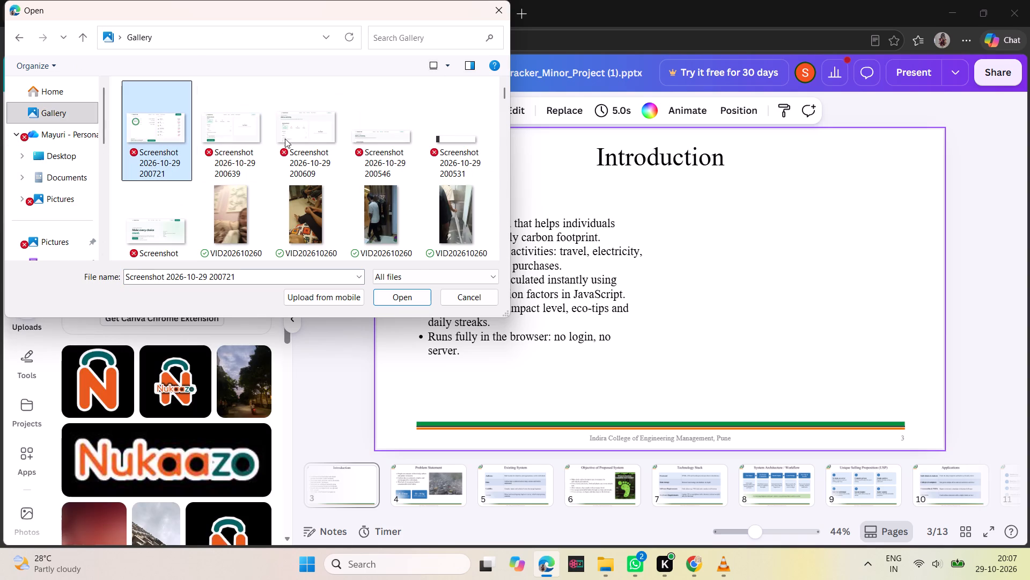
pyautogui.hotkey('ctrl', 'c')
pyautogui.keyDown('ctrl'); pyautogui.click(323, 141); pyautogui.keyUp('ctrl')
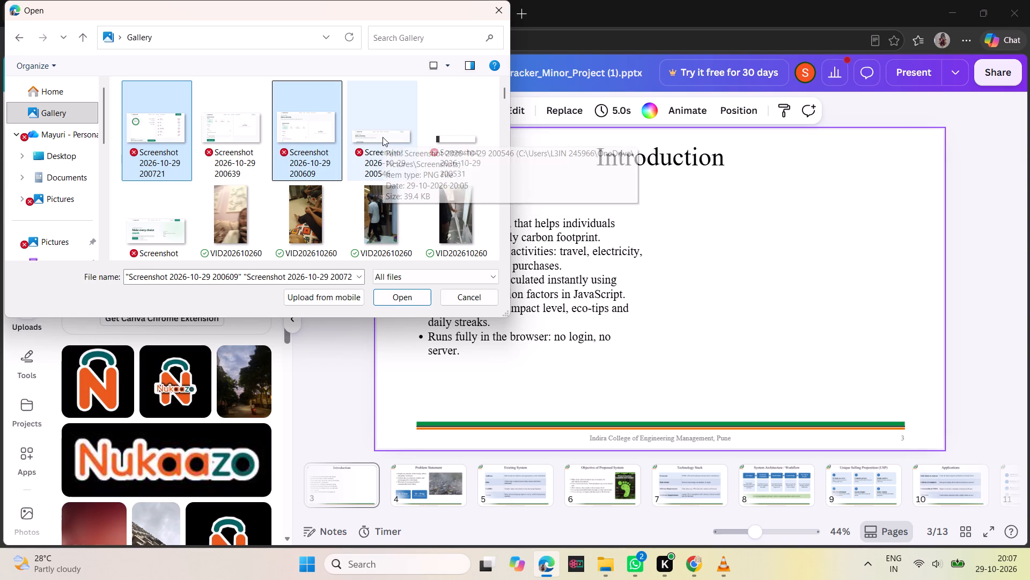
pyautogui.keyDown('ctrl'); pyautogui.click(159, 219); pyautogui.keyUp('ctrl')
pyautogui.hotkey('ctrl', 'c')
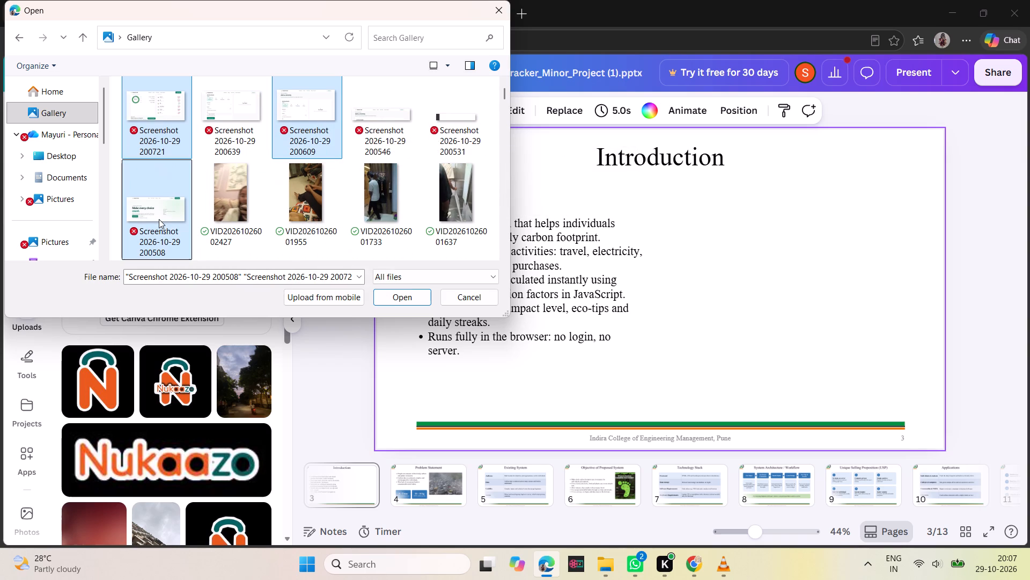
pyautogui.click(402, 298)
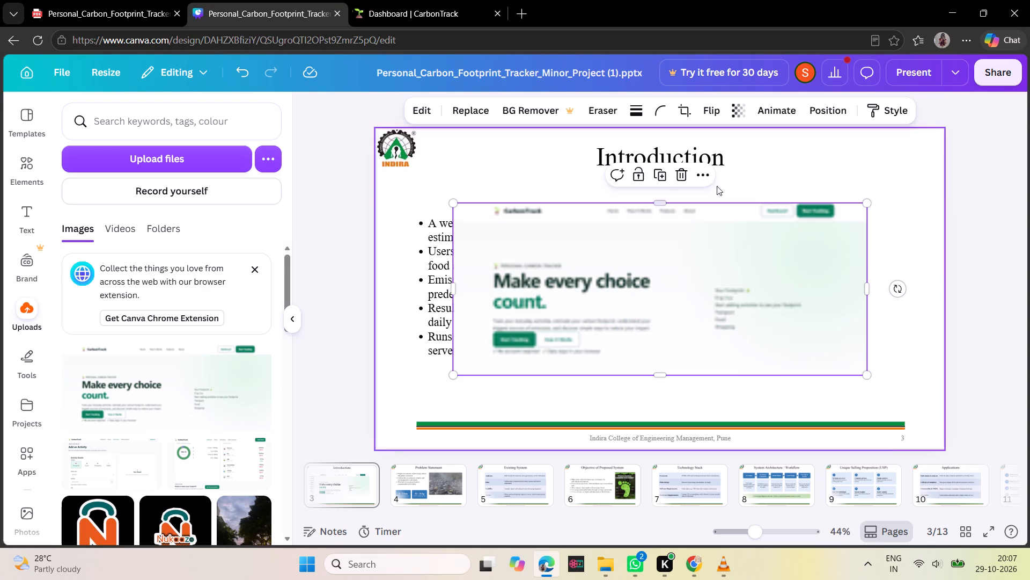
# Crop the Make every choice count screenshot on the Introduction slide from its left side and top, keeping the Your Footprint area.
pyautogui.moveTo(451, 284); pyautogui.dragTo(469, 285)
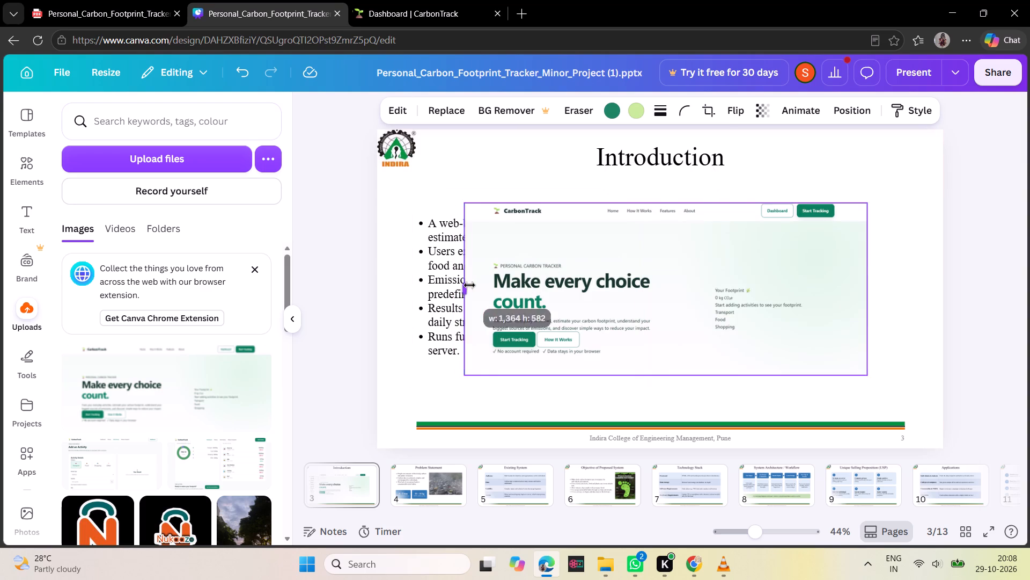
pyautogui.moveTo(469, 285); pyautogui.dragTo(681, 295)
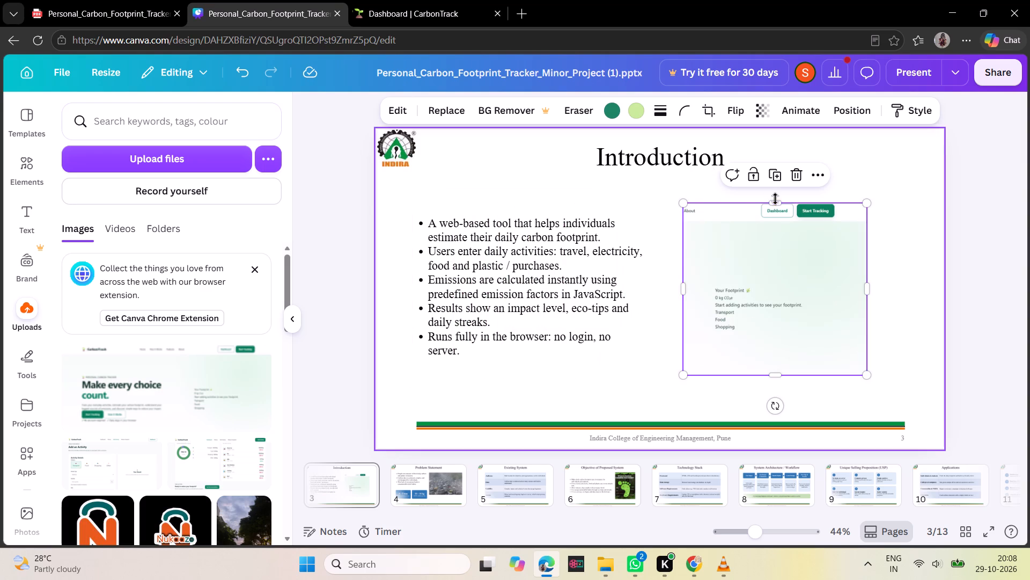
pyautogui.moveTo(775, 199); pyautogui.dragTo(776, 233)
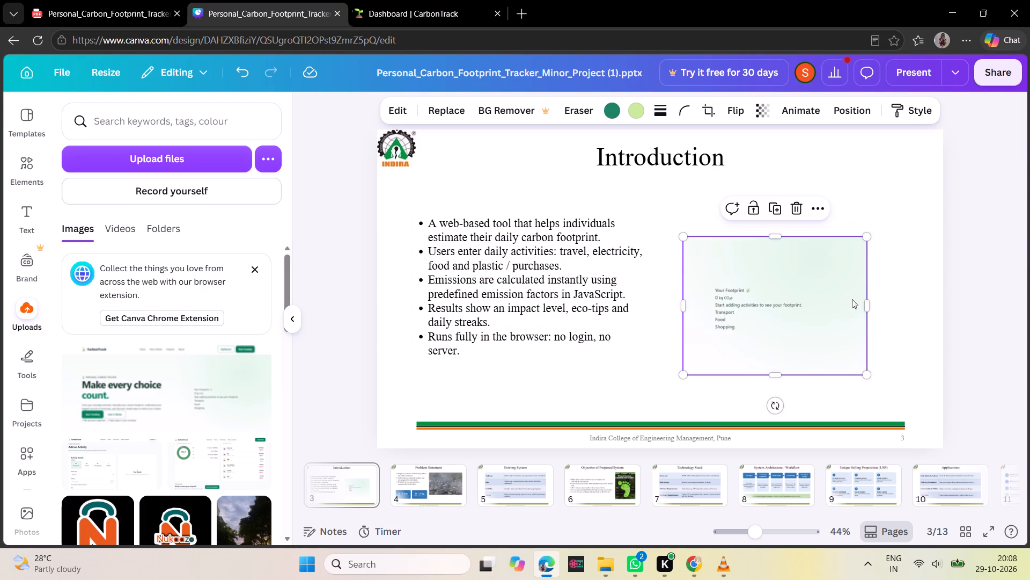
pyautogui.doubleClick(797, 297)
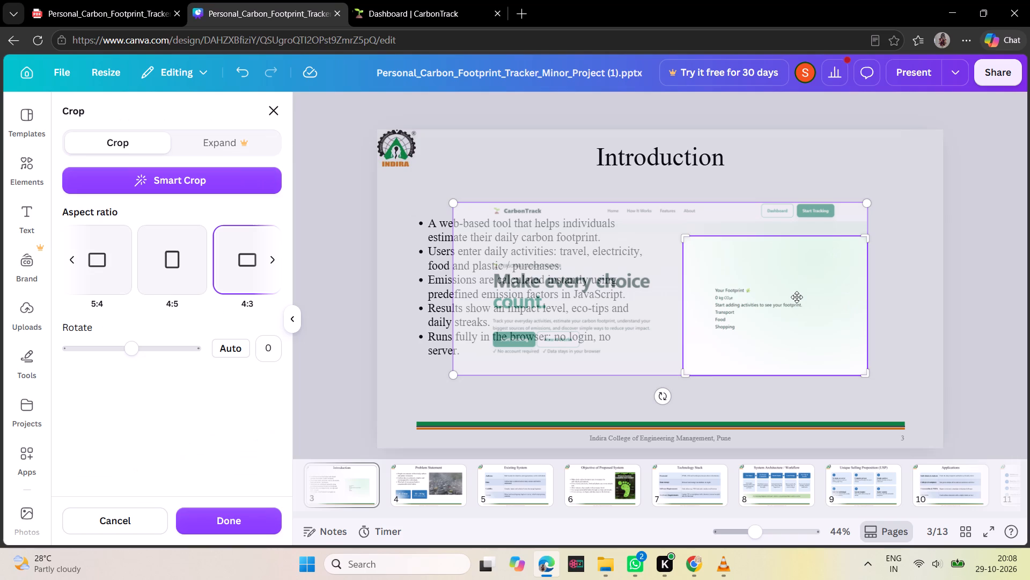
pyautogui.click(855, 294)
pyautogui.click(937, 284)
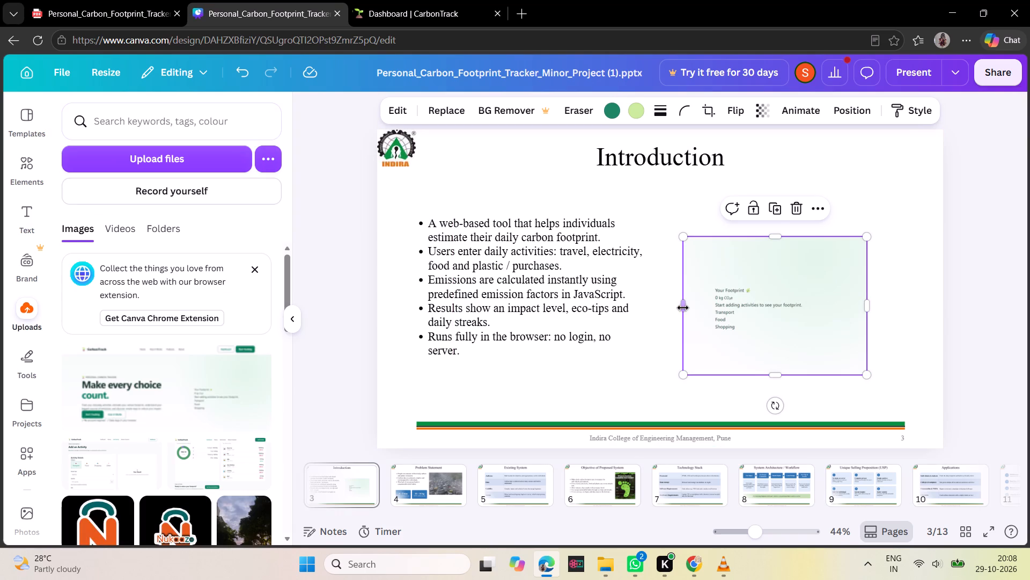
# Extend the cropped screenshot's left edge to a width of about 1,500, bringing the Make every choice count heading back into the frame.
pyautogui.moveTo(683, 308); pyautogui.dragTo(421, 301)
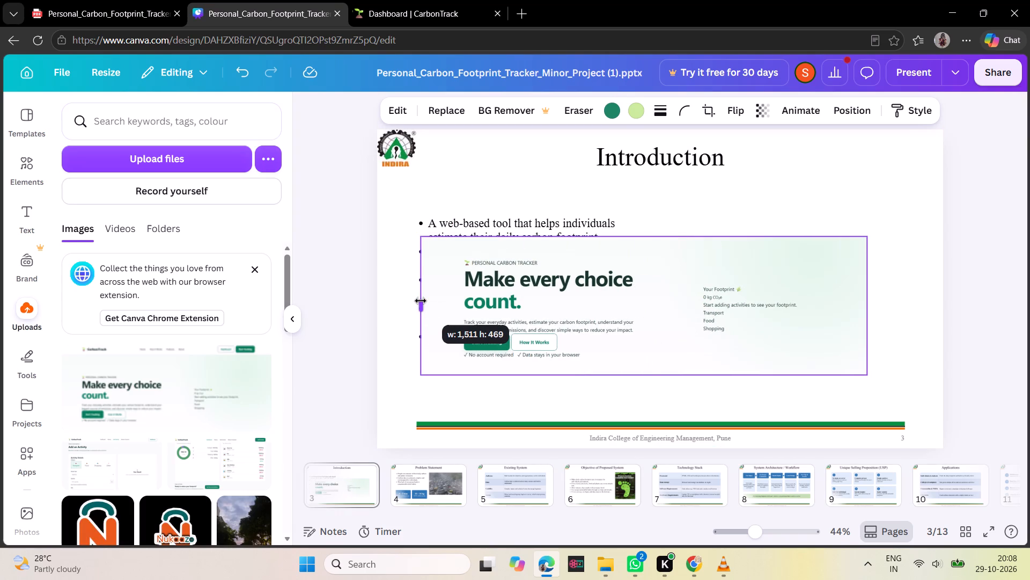
pyautogui.moveTo(421, 301); pyautogui.dragTo(423, 301)
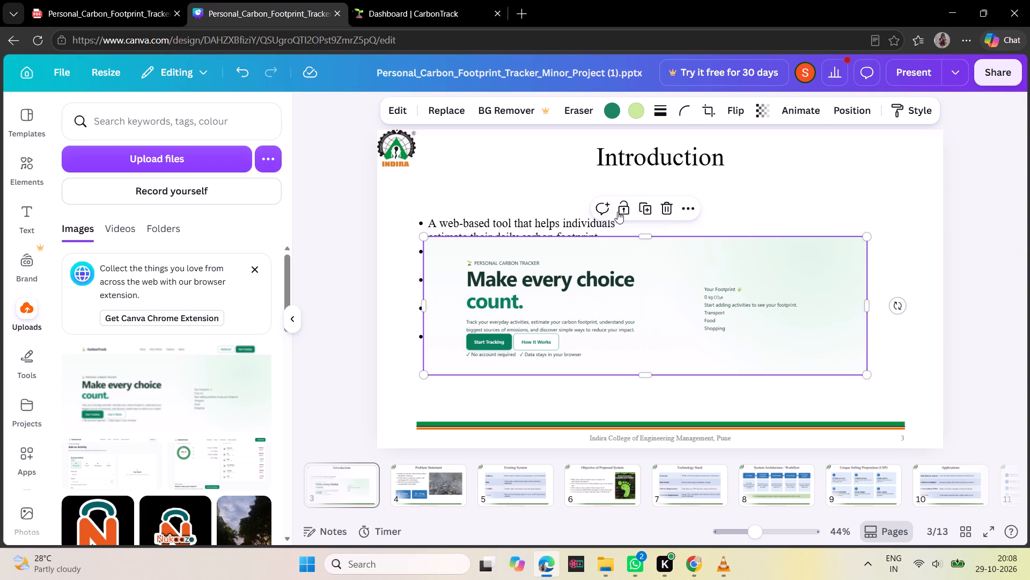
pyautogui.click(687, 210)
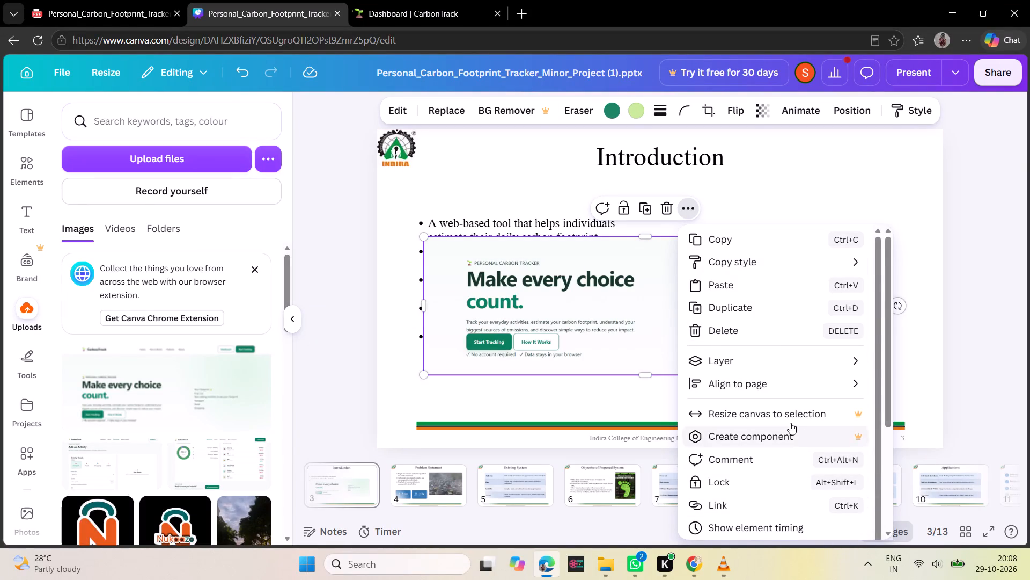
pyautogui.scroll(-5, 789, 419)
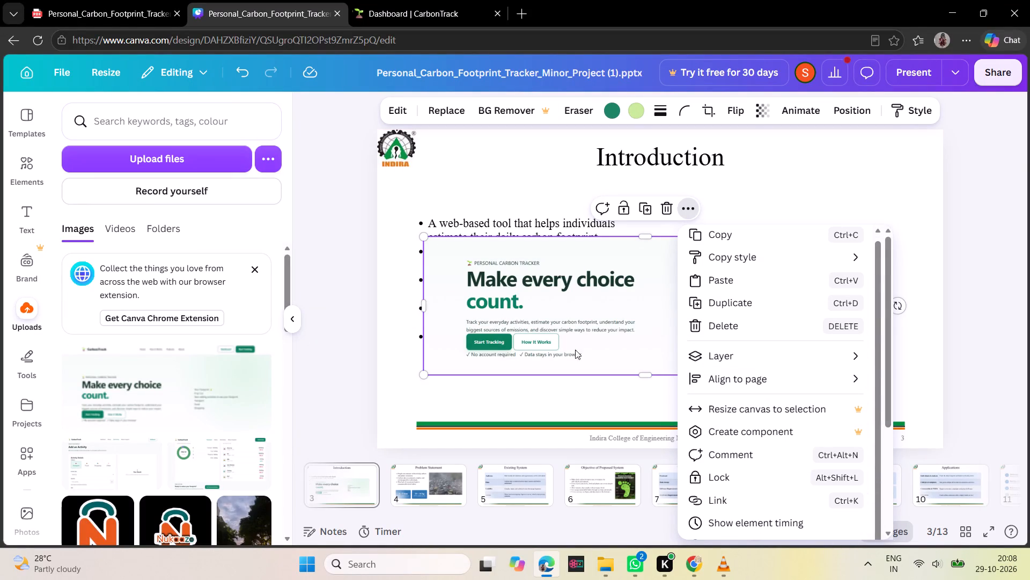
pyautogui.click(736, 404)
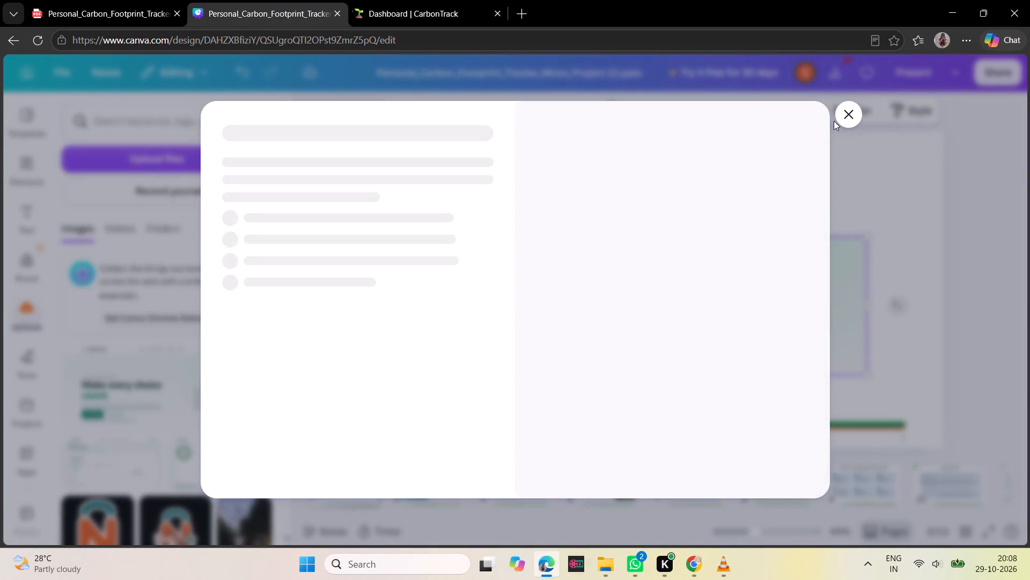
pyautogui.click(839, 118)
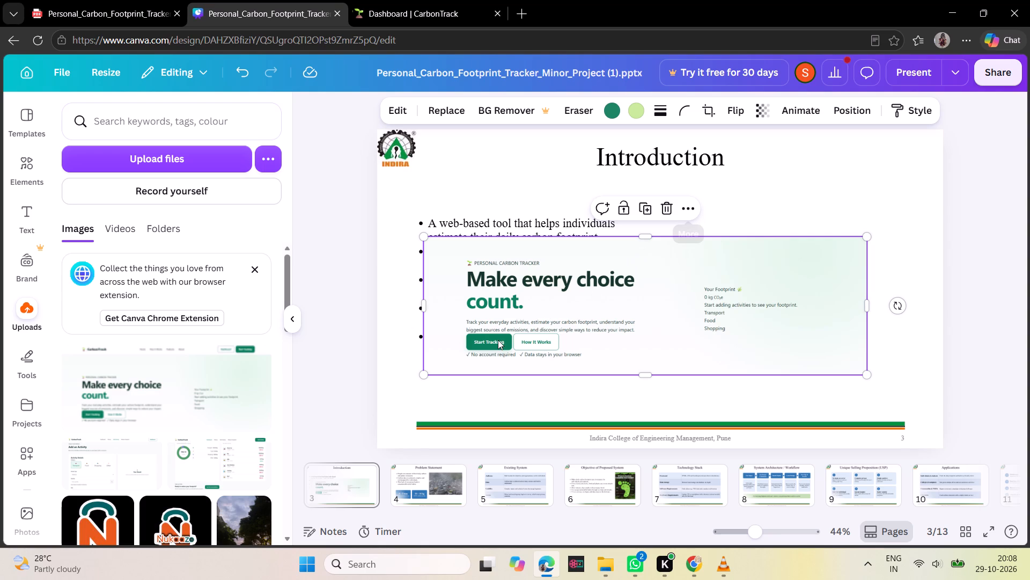
# Shrink the Make every choice count screenshot proportionally and place it beside the Introduction bullet text, clear of the bullets.
pyautogui.moveTo(421, 377); pyautogui.dragTo(442, 368)
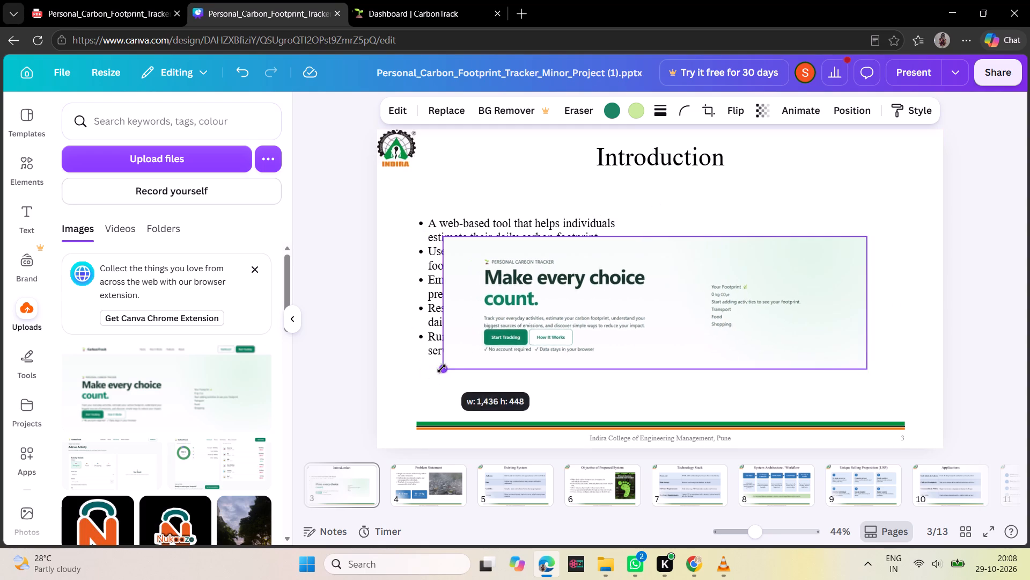
pyautogui.moveTo(442, 368); pyautogui.dragTo(666, 317)
pyautogui.moveTo(766, 273); pyautogui.dragTo(777, 245)
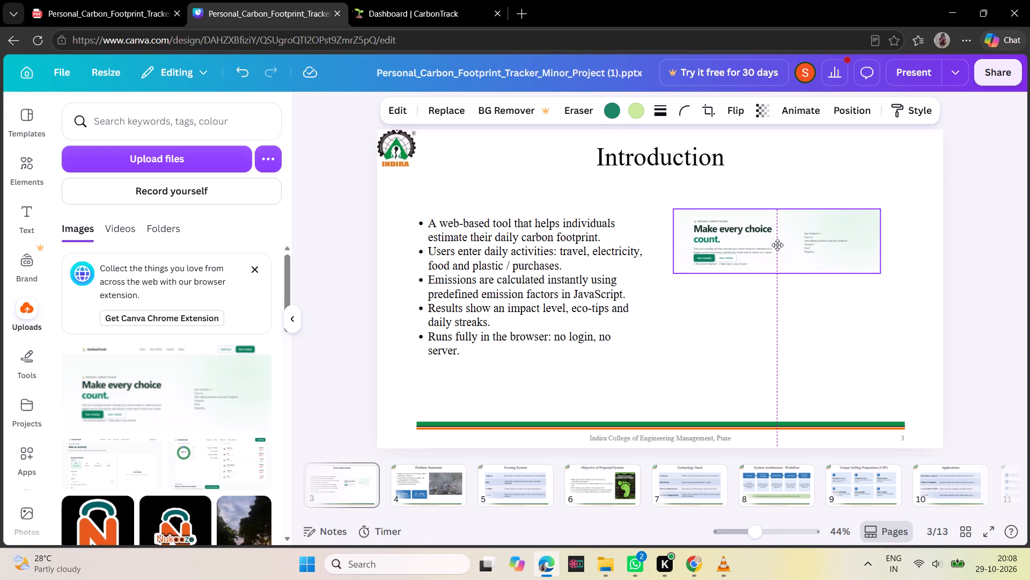
pyautogui.moveTo(777, 245); pyautogui.dragTo(791, 240)
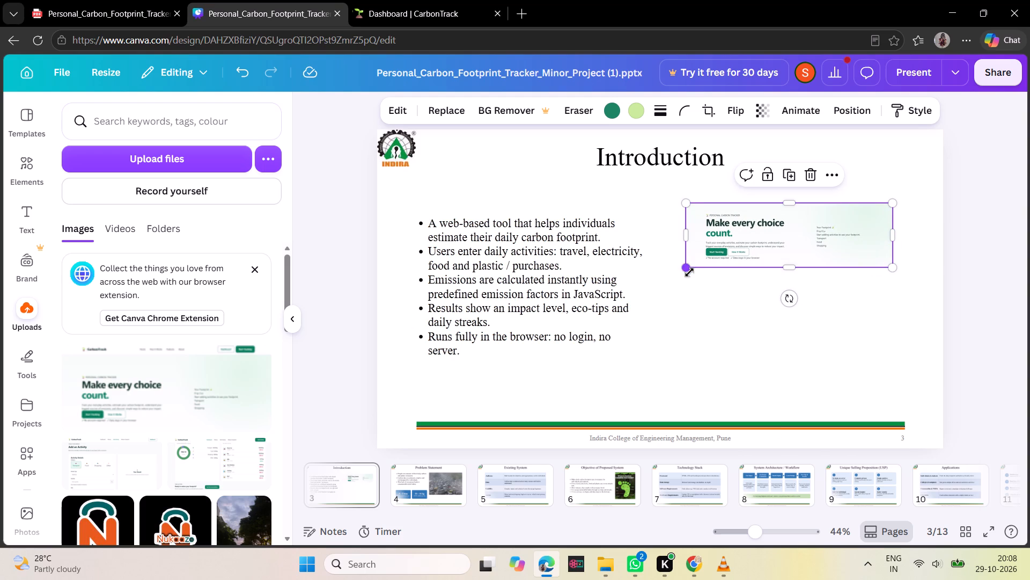
pyautogui.moveTo(686, 271); pyautogui.dragTo(668, 282)
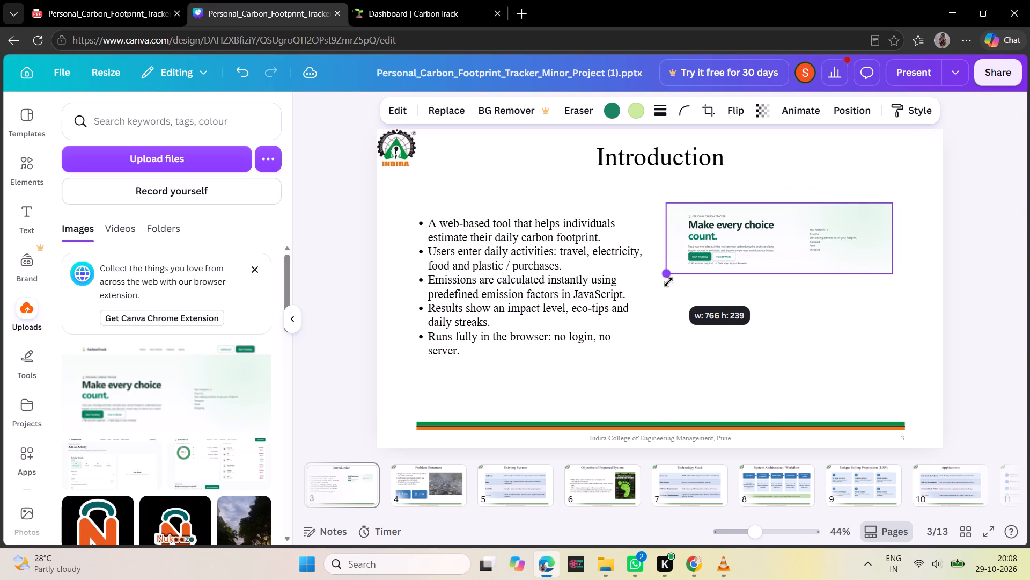
pyautogui.moveTo(668, 282); pyautogui.dragTo(649, 287)
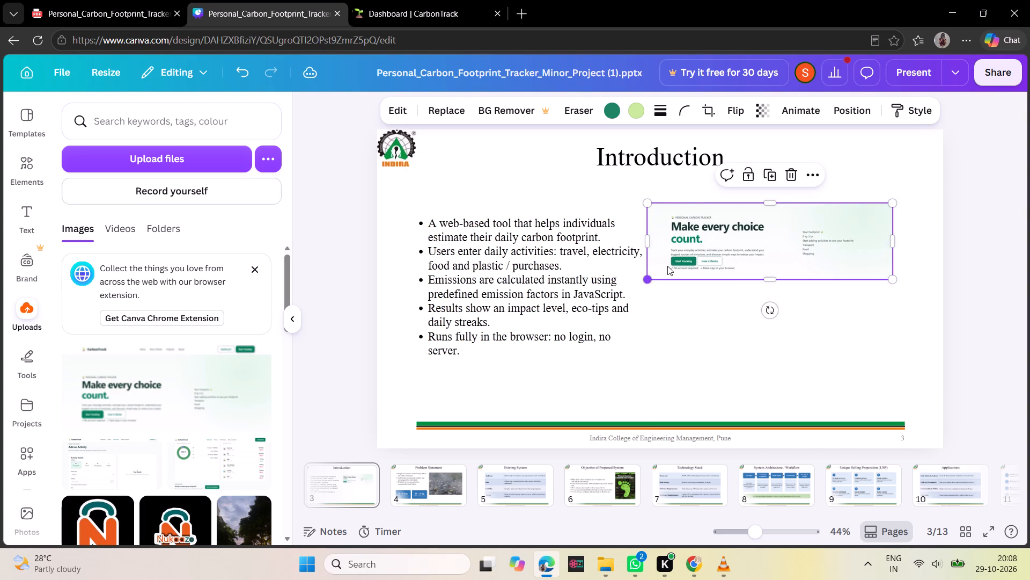
pyautogui.moveTo(767, 247); pyautogui.dragTo(781, 247)
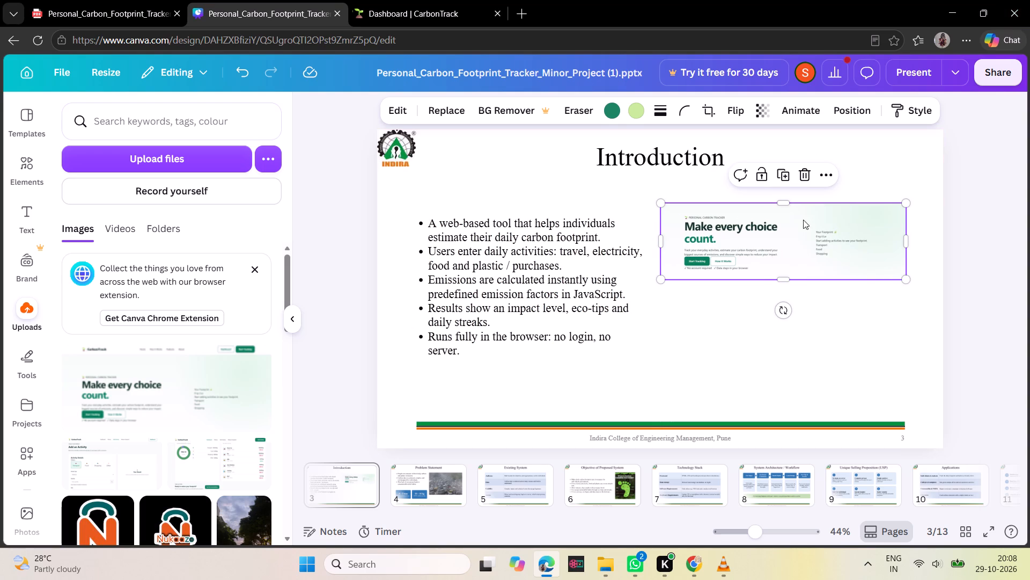
pyautogui.click(775, 249)
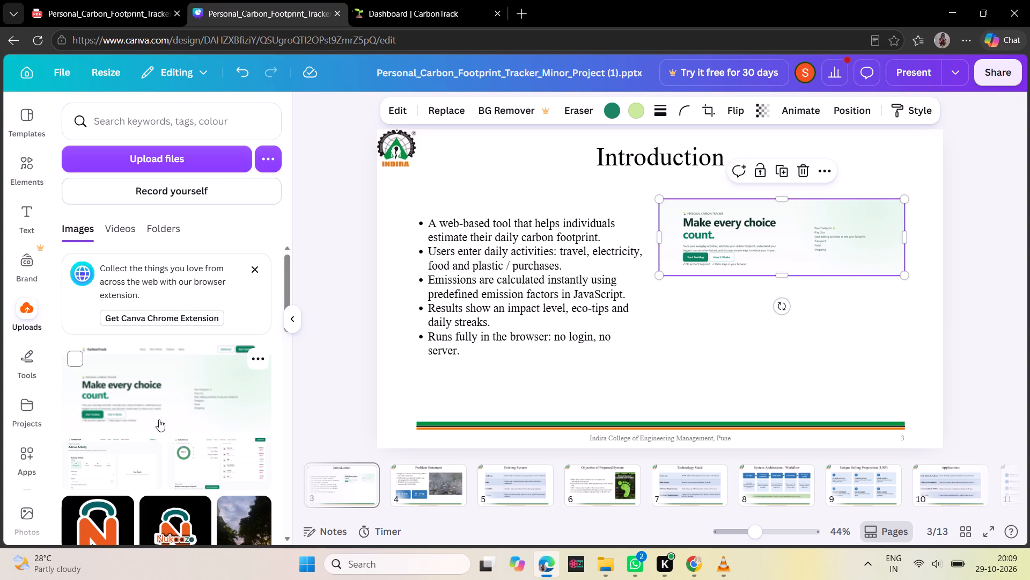
# Add the uploaded Add an Activity screenshot to the slide, shrink it and place it directly below the Make every choice count screenshot.
pyautogui.click(116, 465)
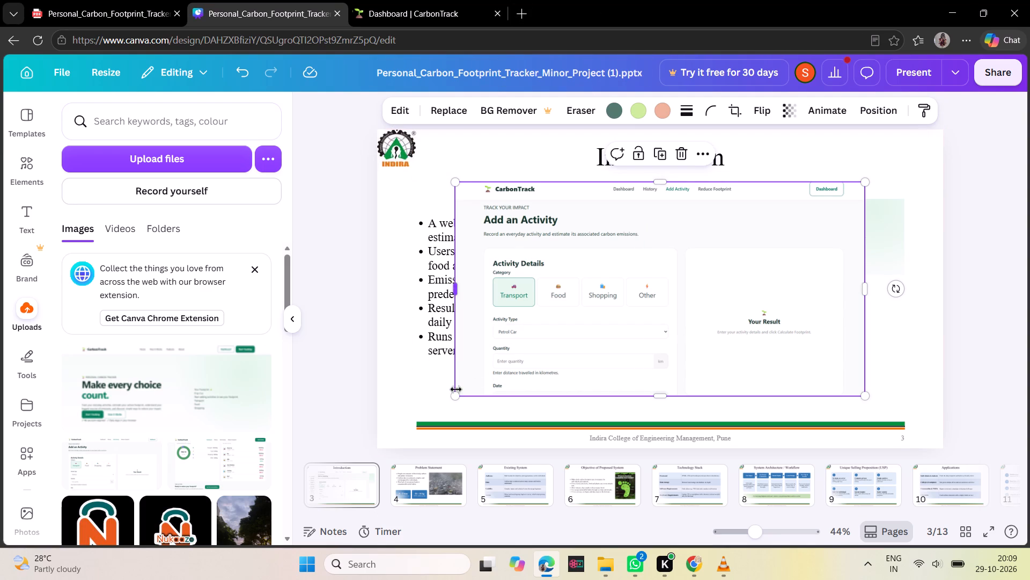
pyautogui.moveTo(456, 396); pyautogui.dragTo(640, 330)
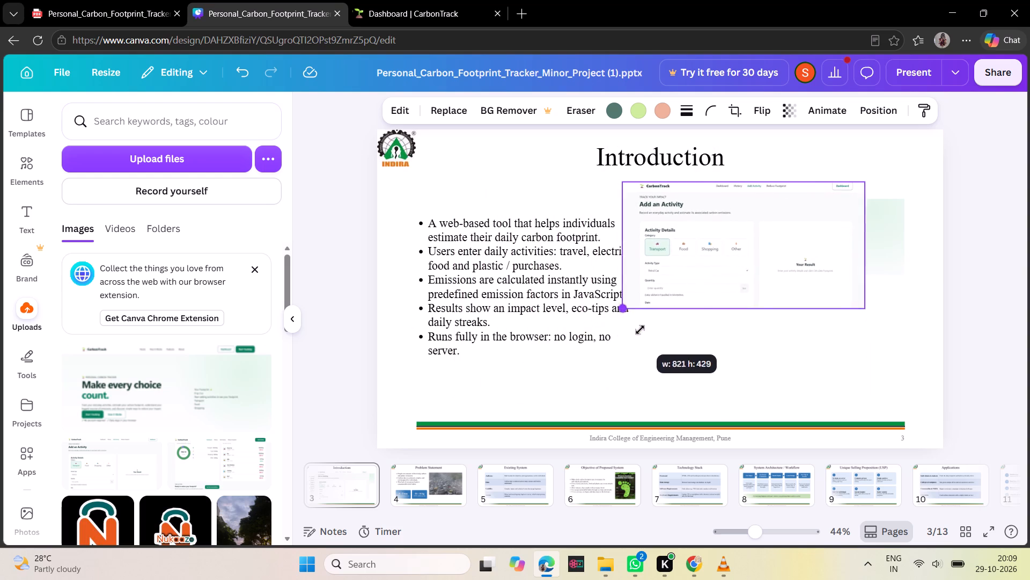
pyautogui.moveTo(640, 330); pyautogui.dragTo(616, 329)
pyautogui.moveTo(763, 247); pyautogui.dragTo(766, 257)
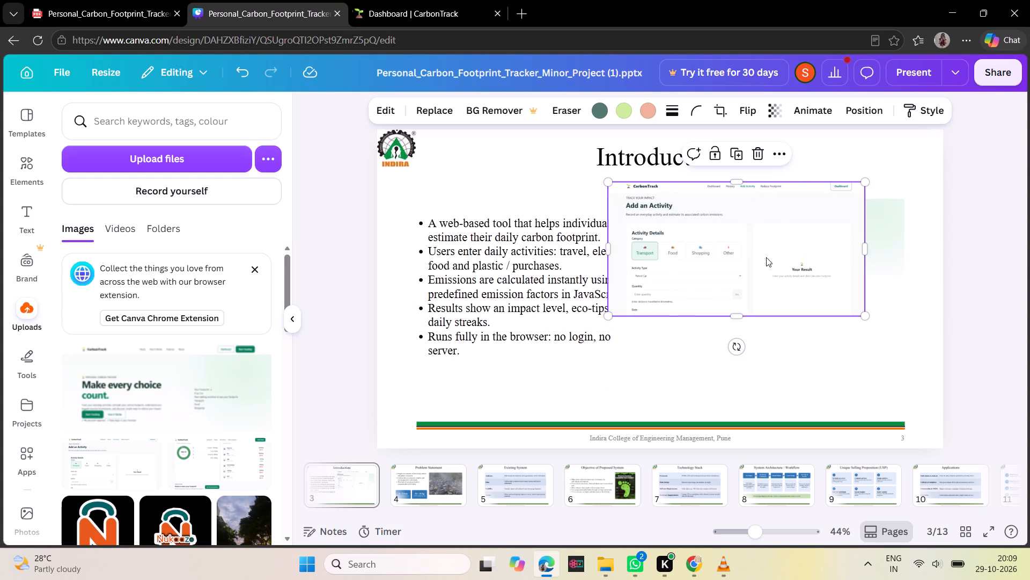
pyautogui.moveTo(766, 257); pyautogui.dragTo(811, 354)
pyautogui.moveTo(740, 219); pyautogui.dragTo(740, 206)
pyautogui.moveTo(748, 340); pyautogui.dragTo(744, 317)
pyautogui.click(777, 265)
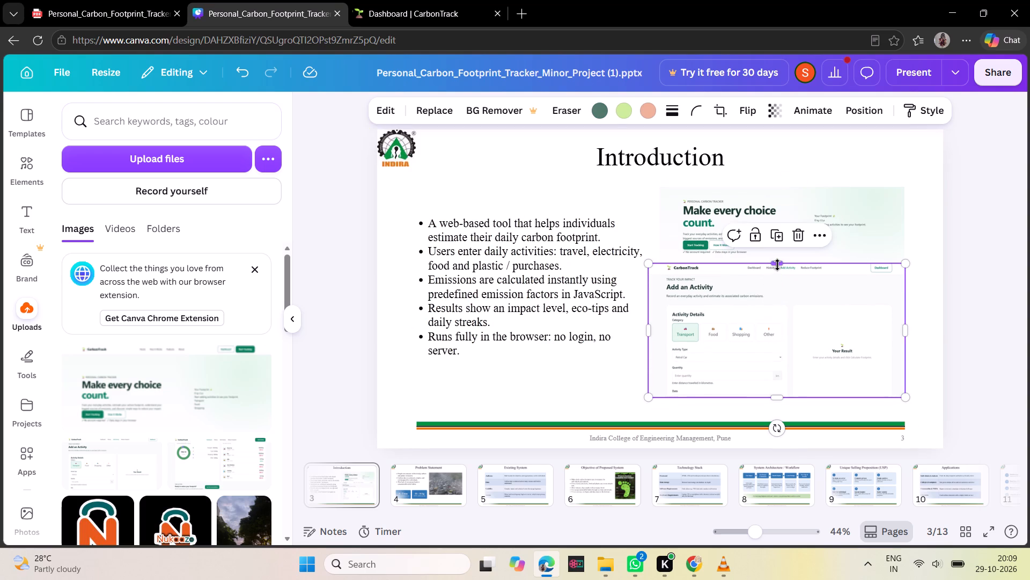
pyautogui.click(776, 395)
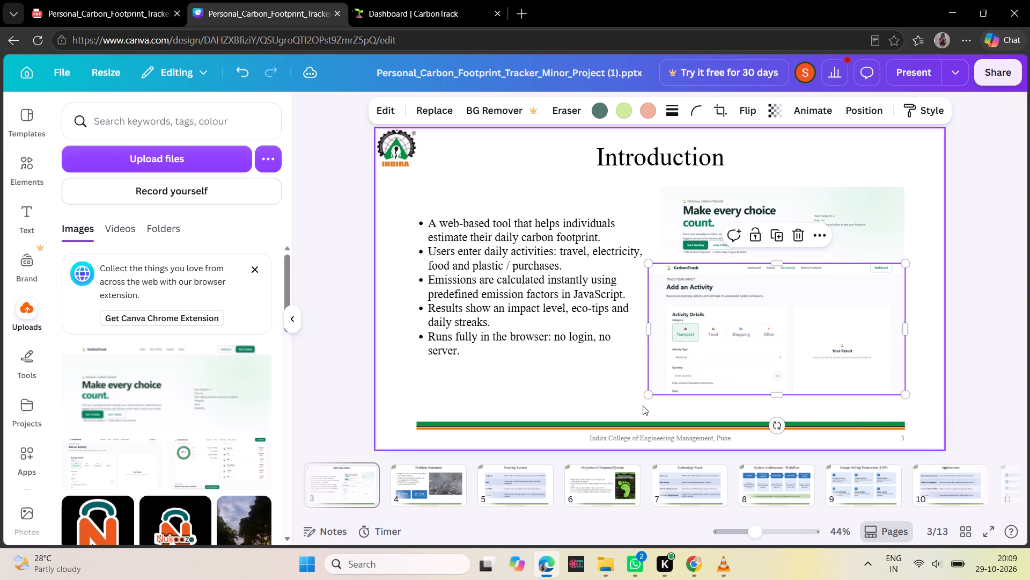
# Shrink the Add an Activity screenshot further and reposition it with a gap below the Make every choice count screenshot.
pyautogui.moveTo(651, 394); pyautogui.dragTo(701, 376)
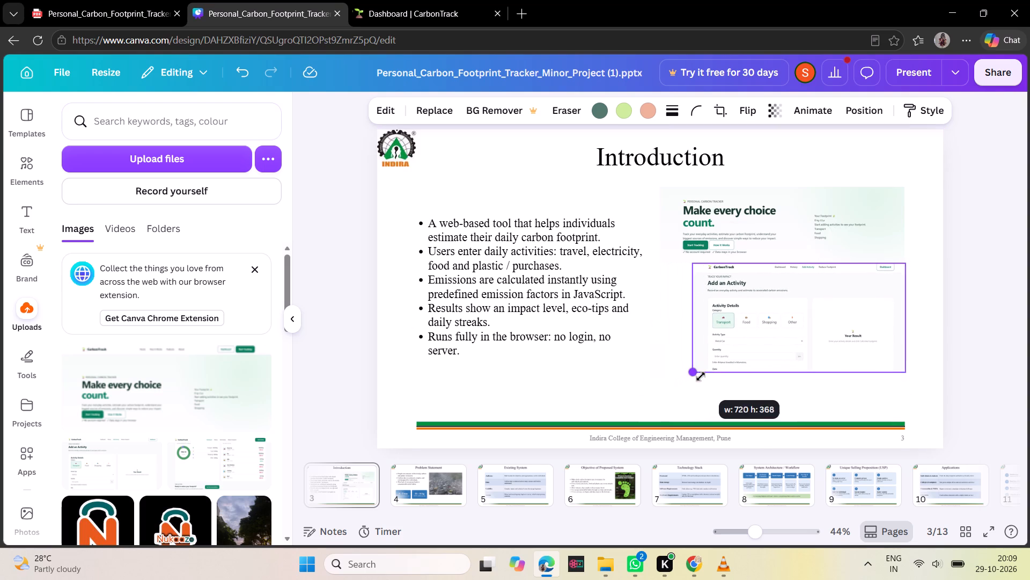
pyautogui.moveTo(701, 376); pyautogui.dragTo(712, 375)
pyautogui.moveTo(810, 330); pyautogui.dragTo(764, 340)
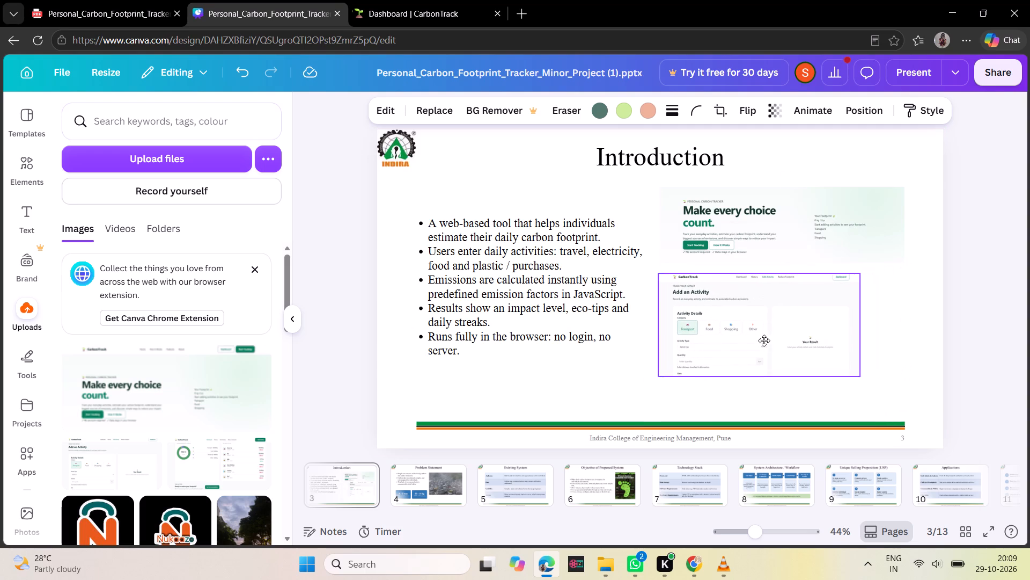
pyautogui.moveTo(764, 340); pyautogui.dragTo(747, 366)
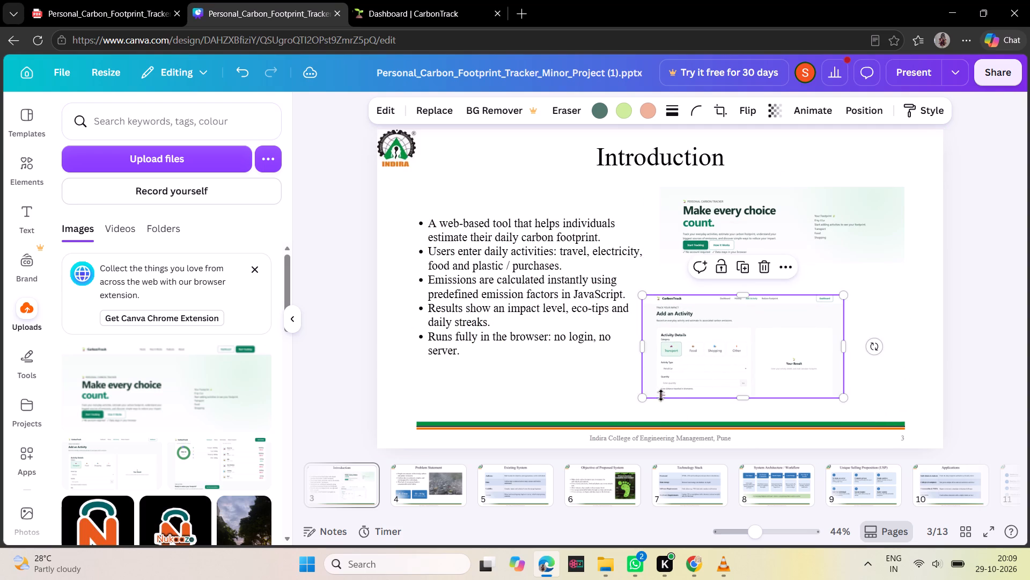
pyautogui.moveTo(645, 397); pyautogui.dragTo(674, 387)
pyautogui.moveTo(769, 358); pyautogui.dragTo(746, 339)
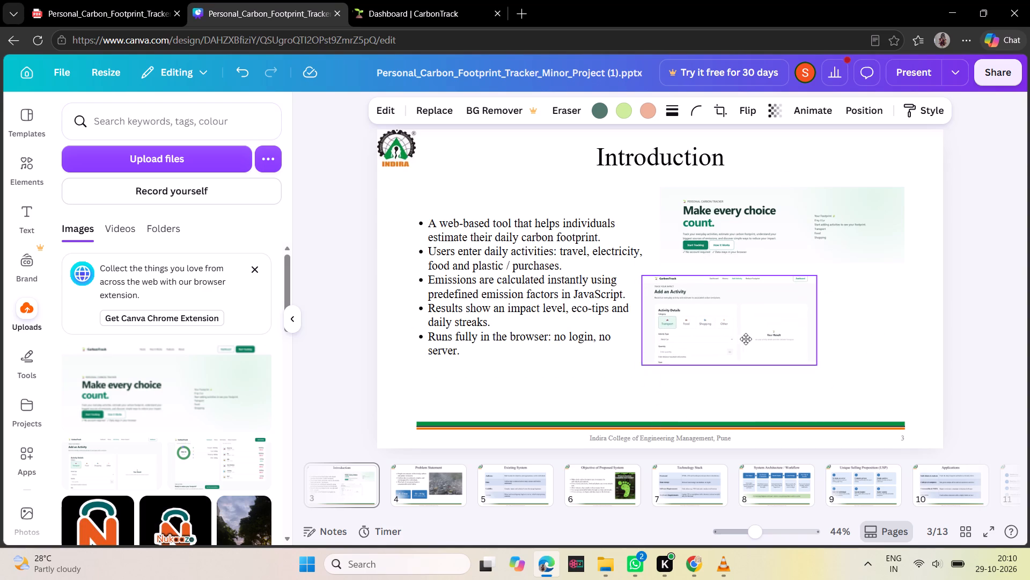
pyautogui.moveTo(746, 339); pyautogui.dragTo(777, 351)
# Raise the Make every choice count screenshot and fit a smaller Add an Activity screenshot directly beneath it, aligning their left edges.
pyautogui.moveTo(744, 211); pyautogui.dragTo(744, 204)
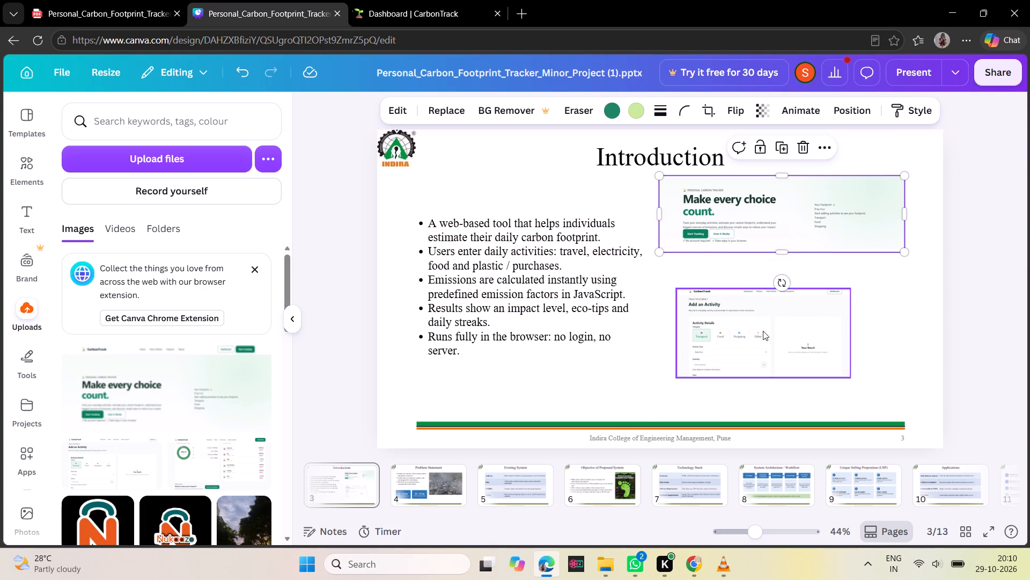
pyautogui.moveTo(763, 331); pyautogui.dragTo(755, 295)
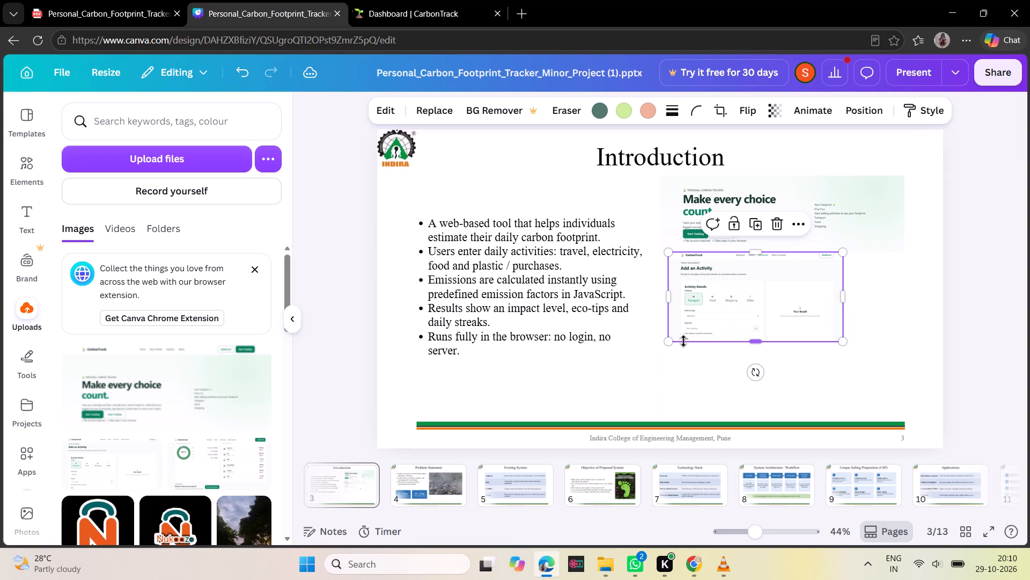
pyautogui.moveTo(670, 341); pyautogui.dragTo(686, 330)
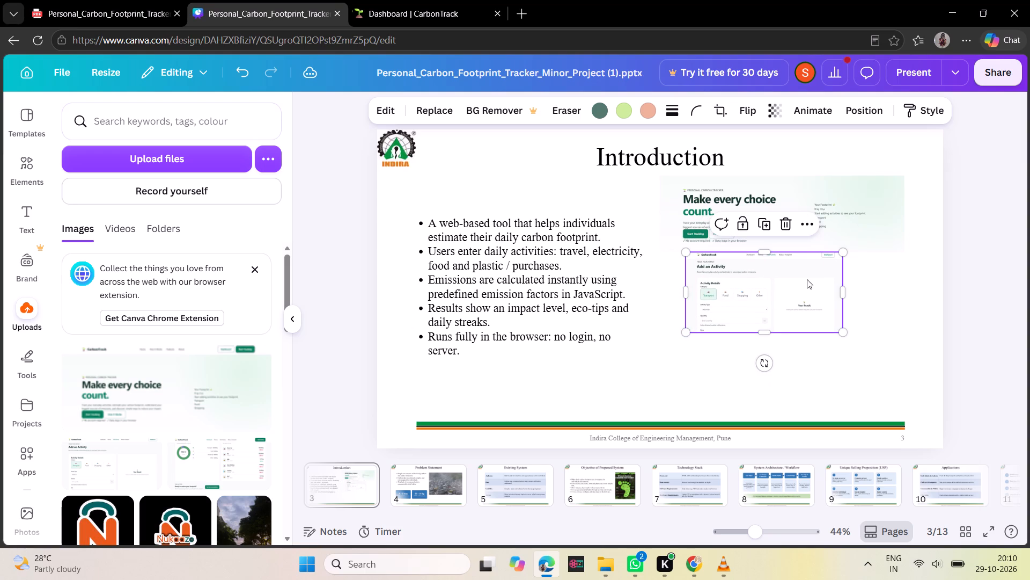
pyautogui.moveTo(780, 284); pyautogui.dragTo(771, 281)
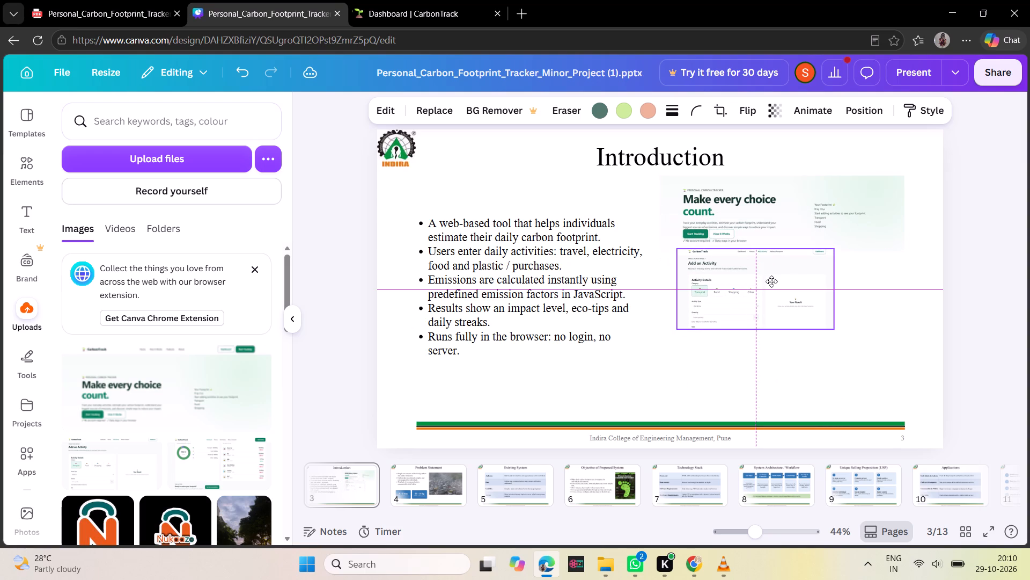
pyautogui.moveTo(771, 281); pyautogui.dragTo(757, 285)
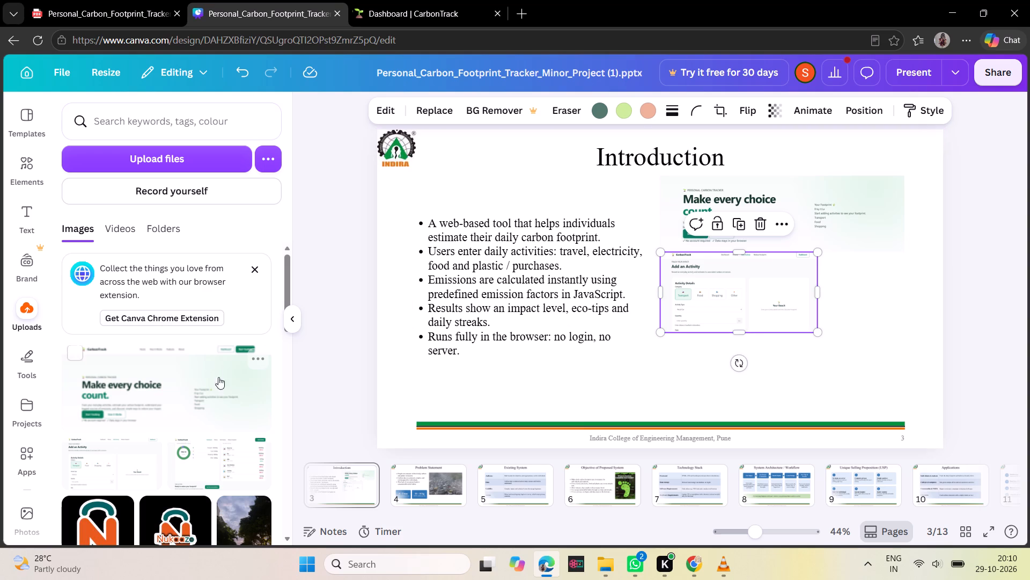
# Add the uploaded Dashboard chart and recent activities screenshot, shrink it and place it below the Add an Activity screenshot, above the footer line.
pyautogui.click(207, 455)
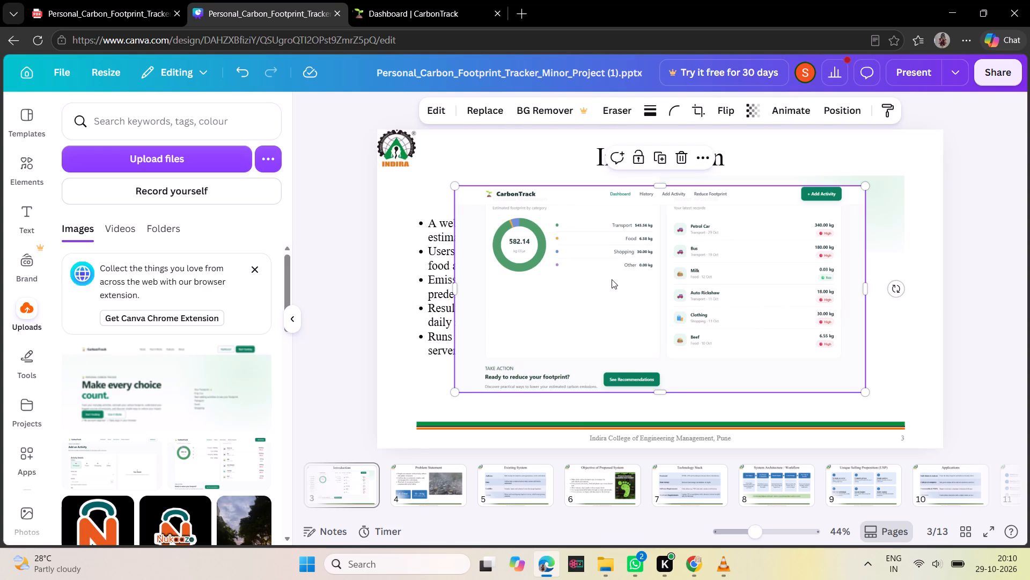
pyautogui.moveTo(458, 392); pyautogui.dragTo(691, 296)
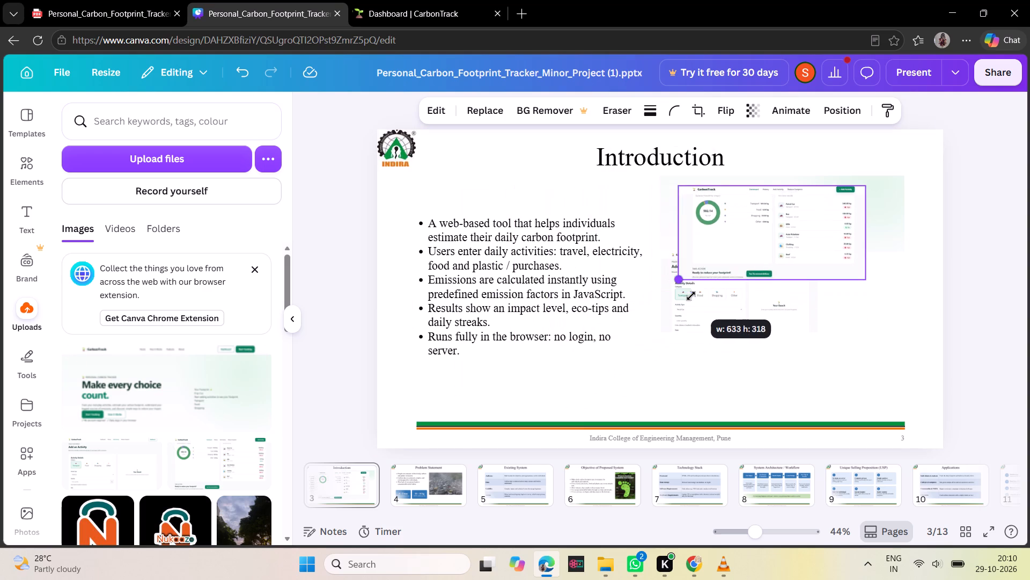
pyautogui.moveTo(691, 296); pyautogui.dragTo(710, 289)
pyautogui.moveTo(751, 234); pyautogui.dragTo(844, 293)
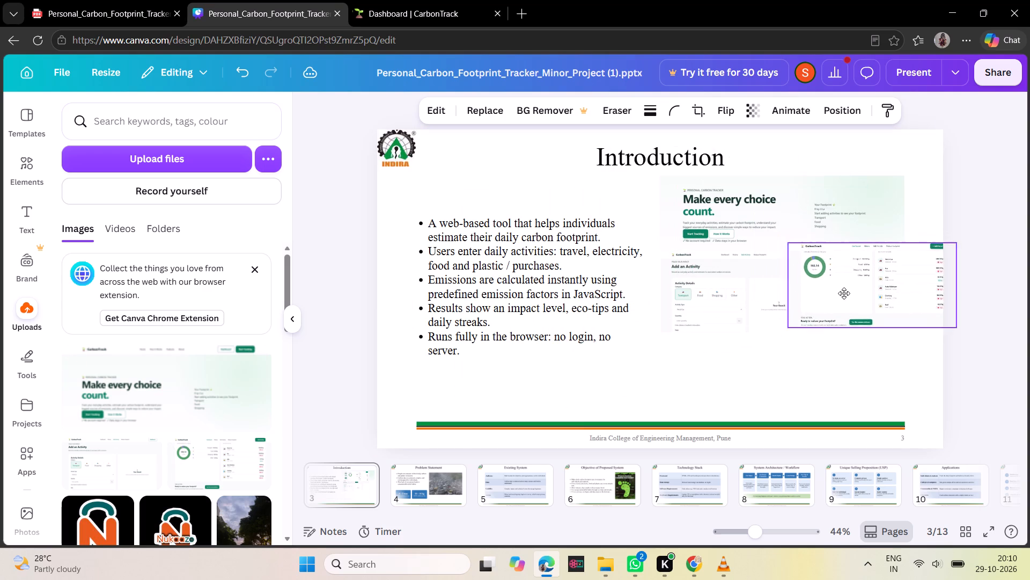
pyautogui.moveTo(844, 293); pyautogui.dragTo(576, 383)
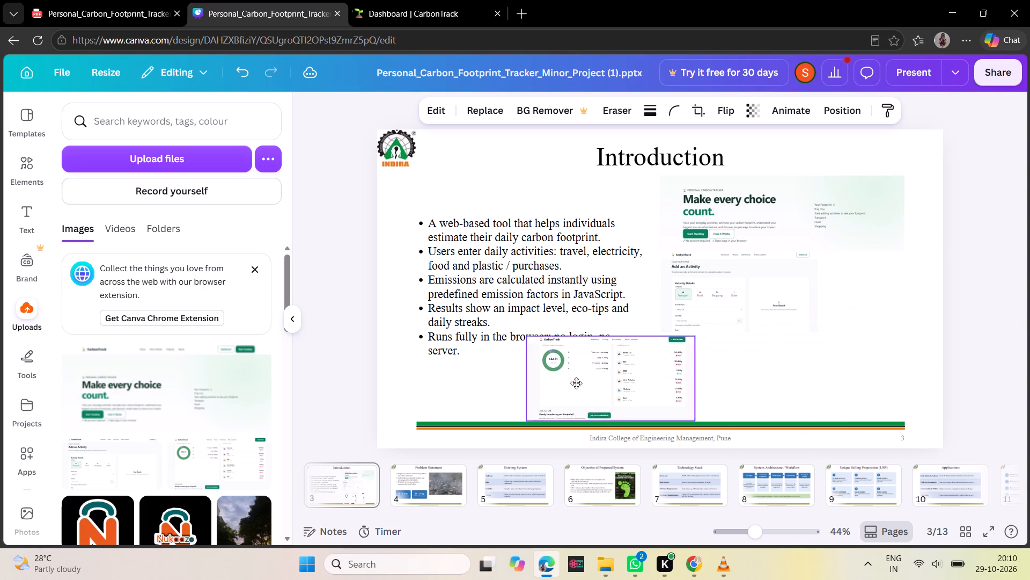
pyautogui.moveTo(576, 383); pyautogui.dragTo(740, 375)
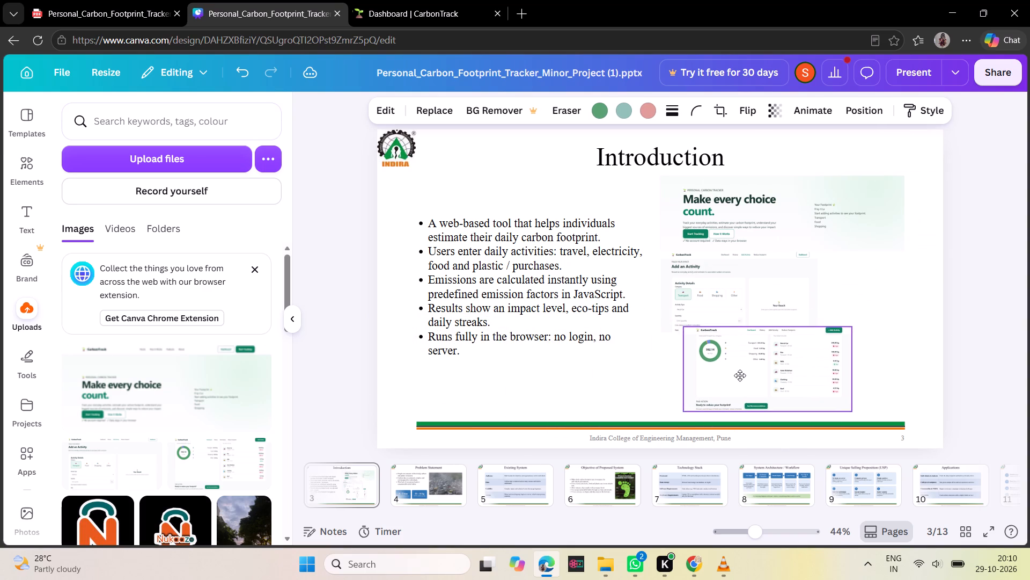
pyautogui.moveTo(740, 375); pyautogui.dragTo(742, 378)
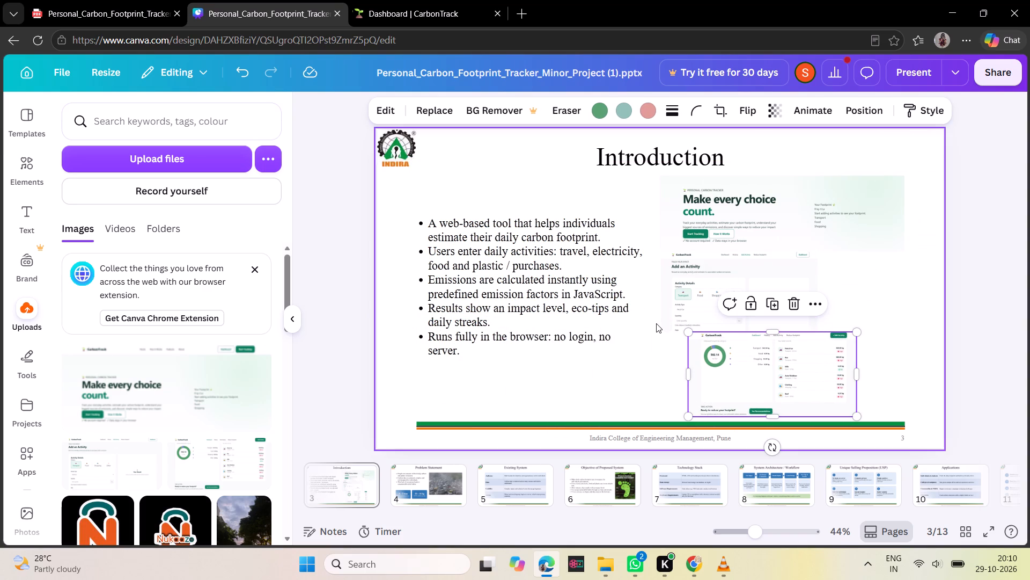
# Narrow and shrink the Add an Activity screenshot, placing it directly below the Make every choice count screenshot and above the dashboard screenshot.
pyautogui.click(691, 307)
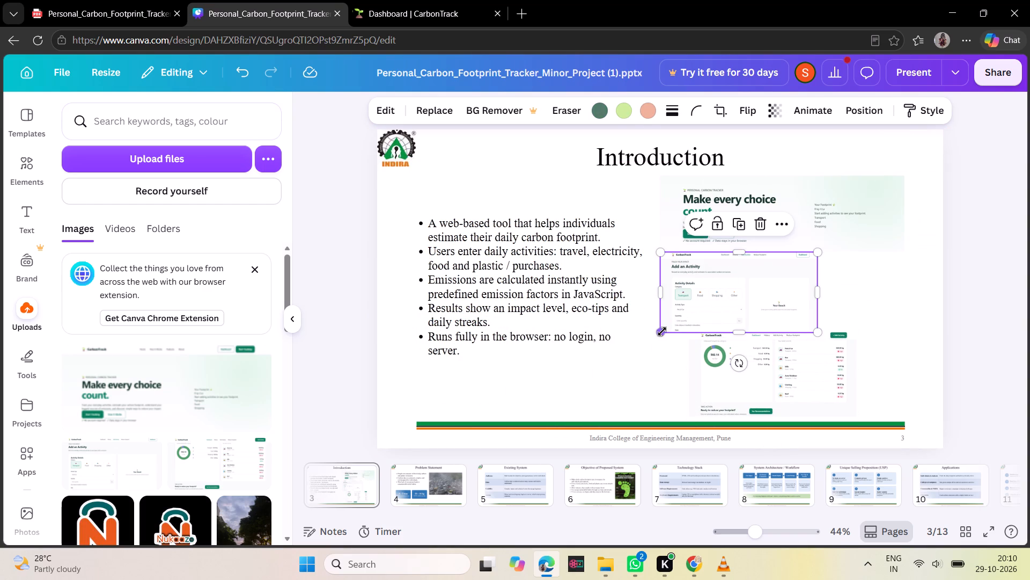
pyautogui.moveTo(755, 308); pyautogui.dragTo(798, 307)
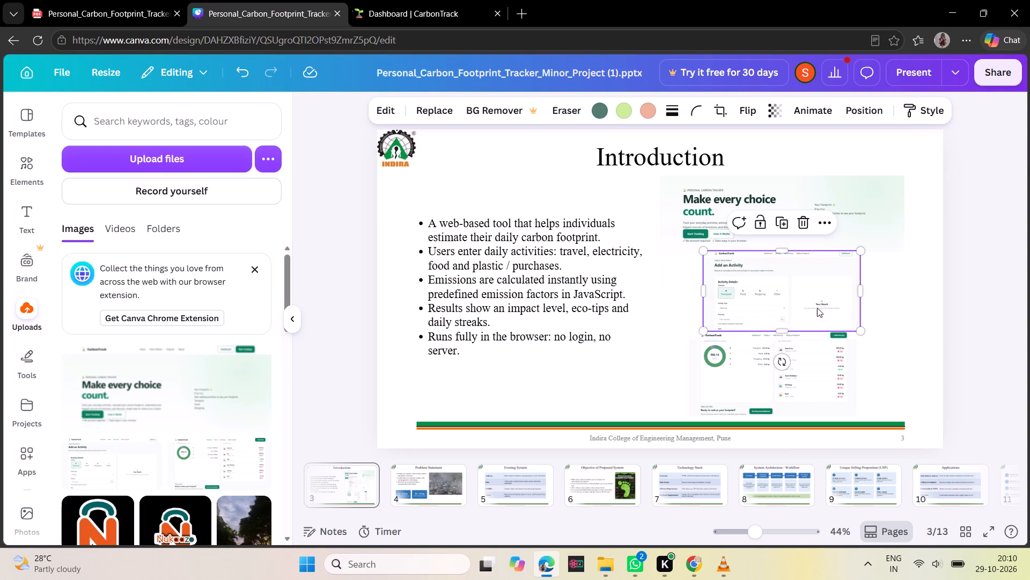
pyautogui.moveTo(864, 291); pyautogui.dragTo(893, 291)
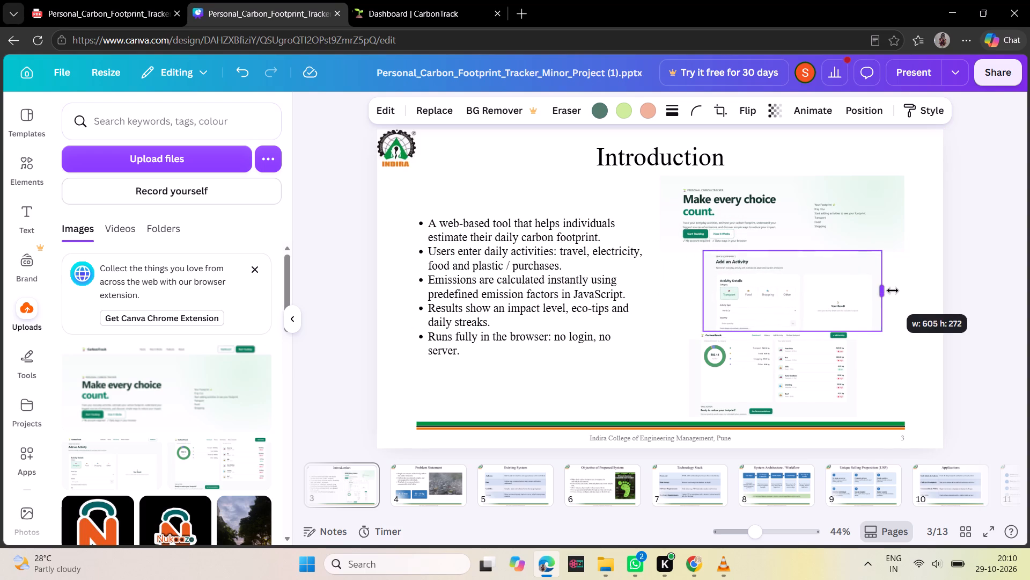
pyautogui.moveTo(893, 291); pyautogui.dragTo(860, 291)
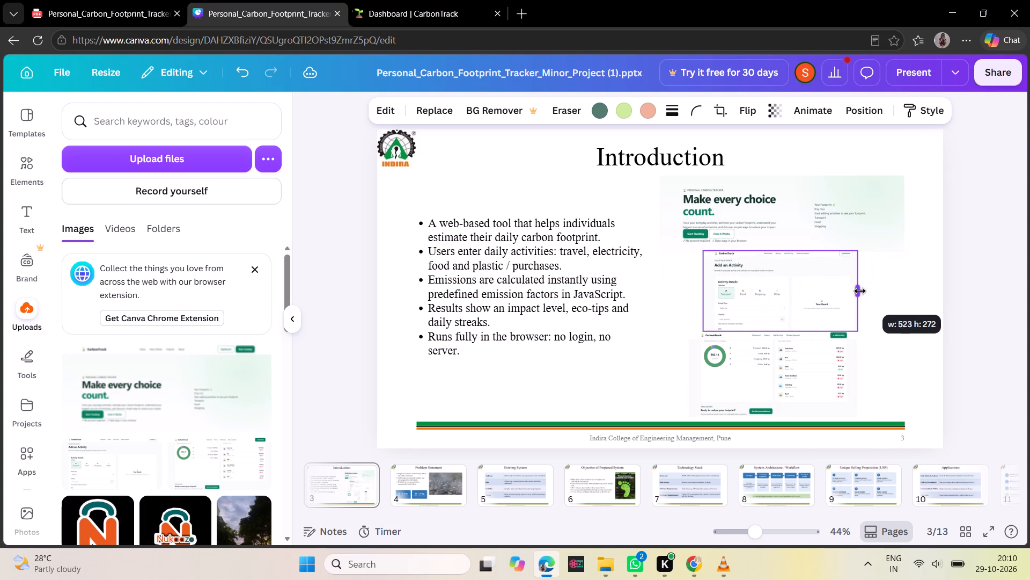
pyautogui.moveTo(860, 291); pyautogui.dragTo(850, 296)
pyautogui.moveTo(746, 294); pyautogui.dragTo(721, 299)
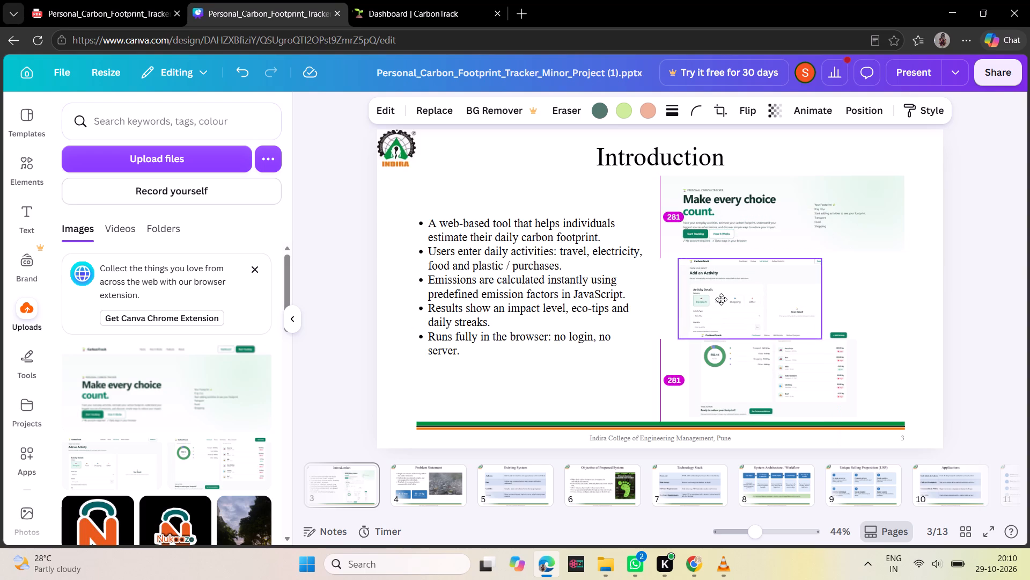
pyautogui.moveTo(721, 299); pyautogui.dragTo(722, 294)
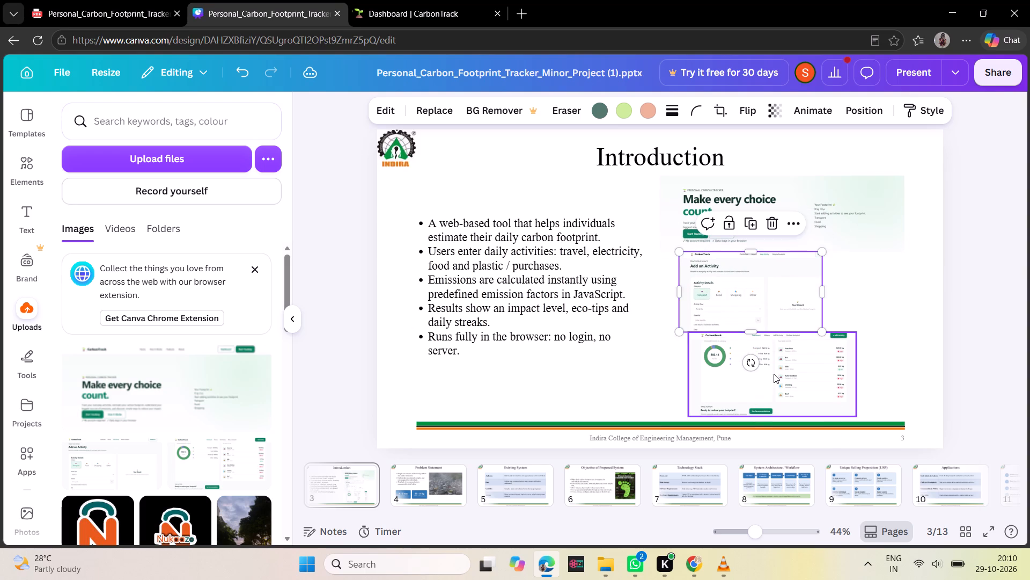
pyautogui.moveTo(680, 328); pyautogui.dragTo(701, 322)
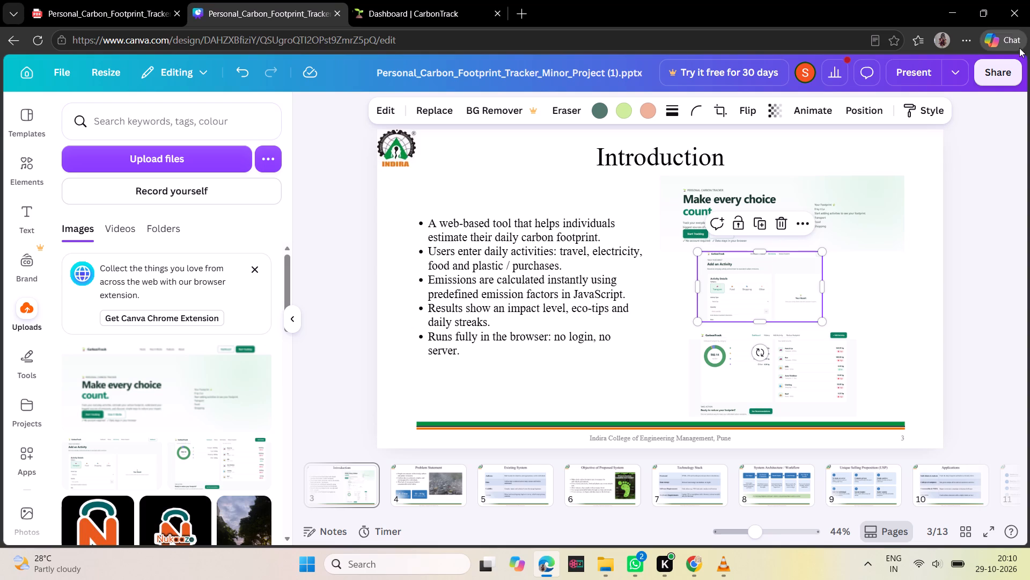
# Shrink the dashboard screenshot and move it to the slide's lower-right area, just above the footer line.
pyautogui.click(733, 407)
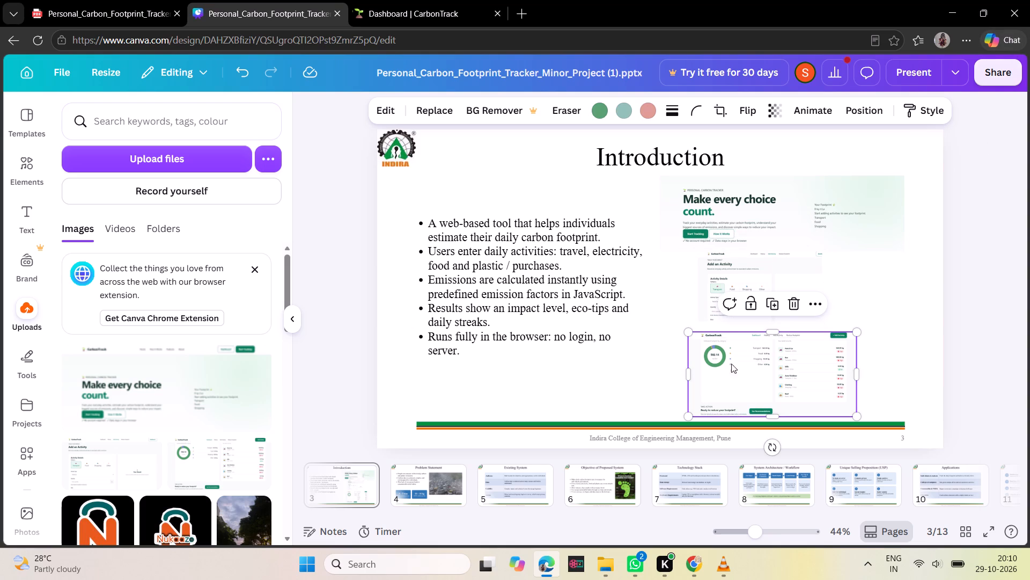
pyautogui.moveTo(690, 416); pyautogui.dragTo(705, 405)
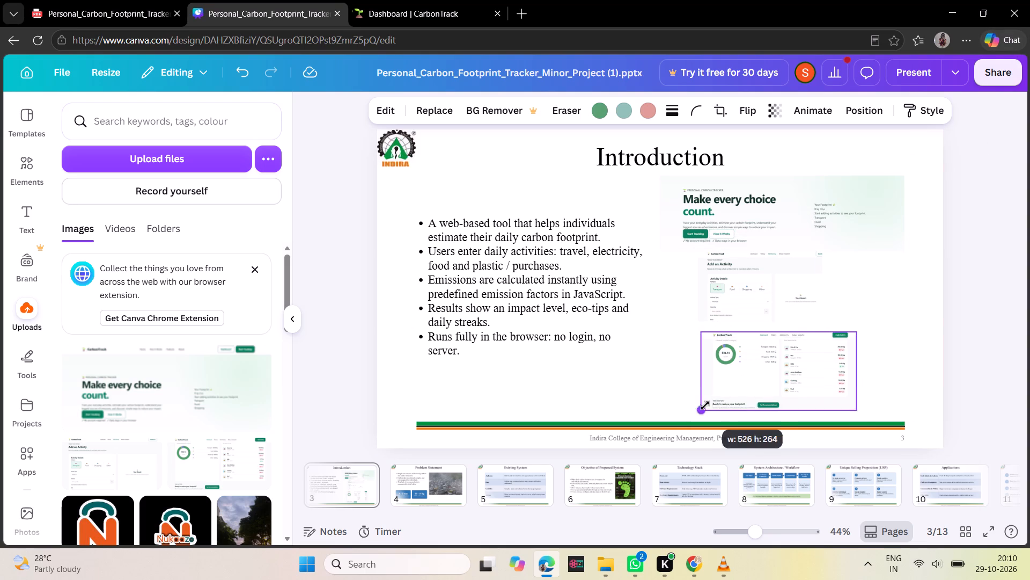
pyautogui.moveTo(705, 405); pyautogui.dragTo(724, 404)
pyautogui.moveTo(777, 358); pyautogui.dragTo(822, 370)
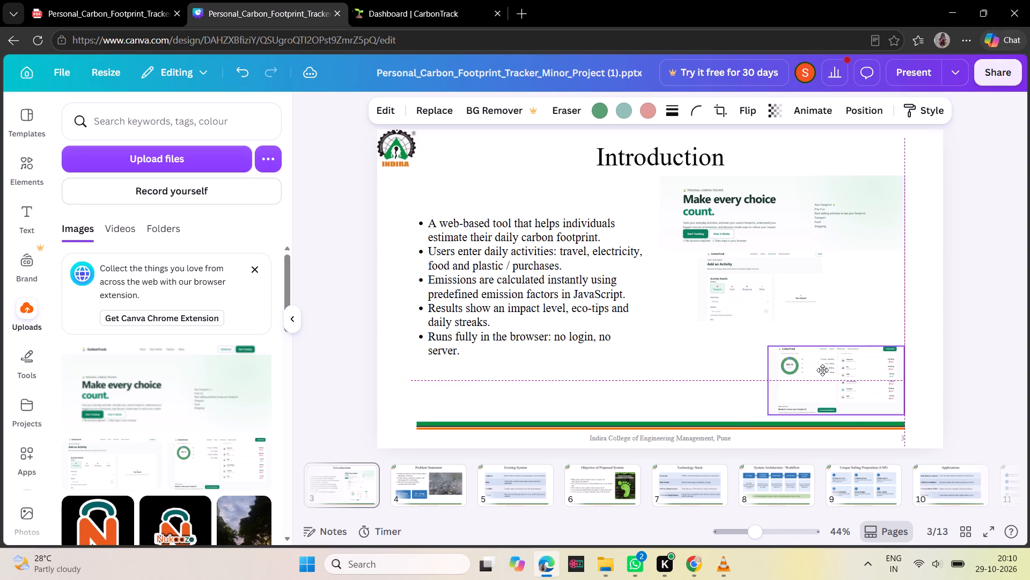
pyautogui.moveTo(822, 370); pyautogui.dragTo(819, 369)
# Shrink the Add an Activity screenshot further and place it directly under the left half of the Make every choice count screenshot.
pyautogui.moveTo(752, 288); pyautogui.dragTo(726, 296)
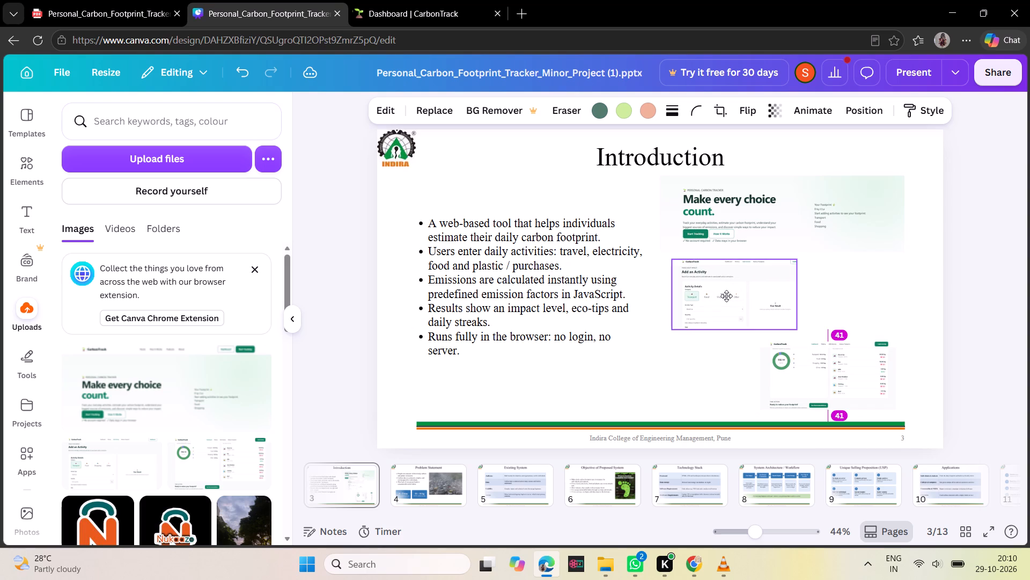
pyautogui.moveTo(726, 296); pyautogui.dragTo(755, 291)
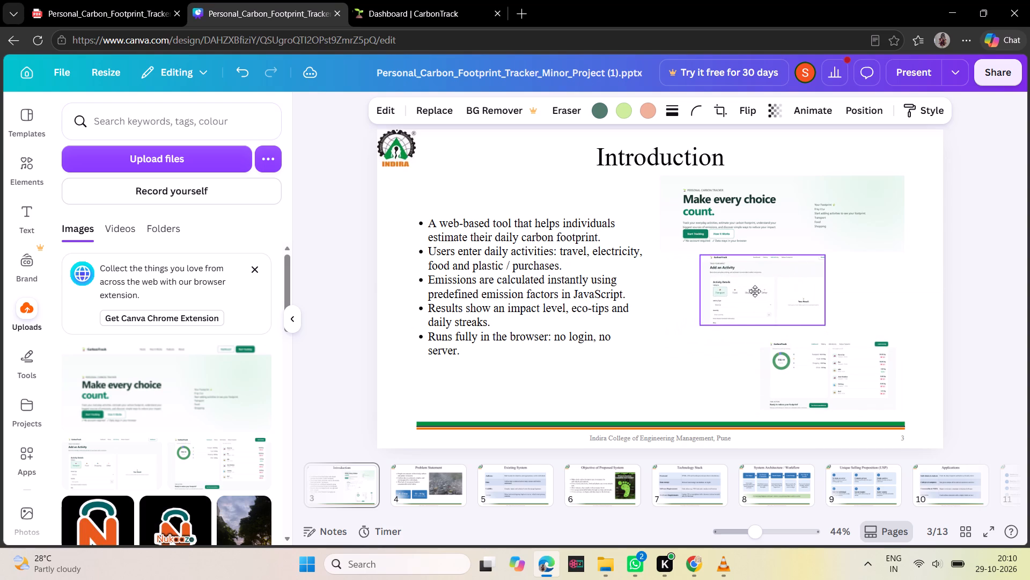
pyautogui.moveTo(755, 291); pyautogui.dragTo(753, 293)
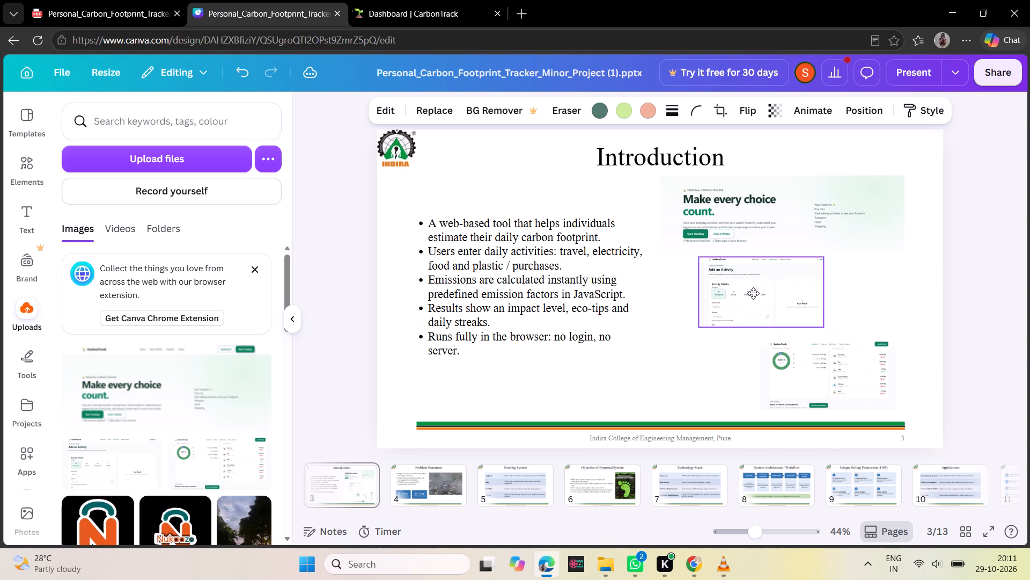
pyautogui.moveTo(753, 293); pyautogui.dragTo(735, 286)
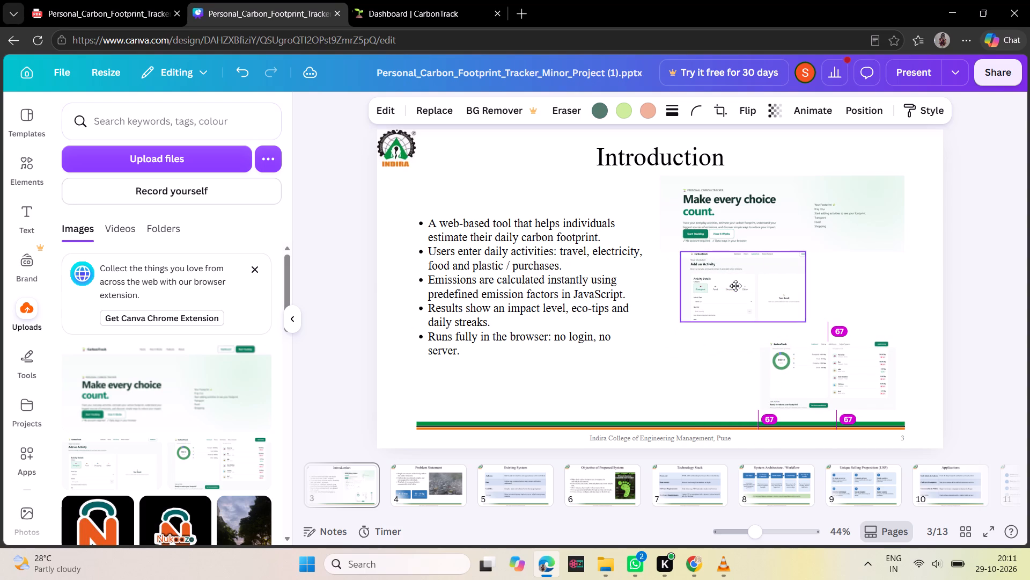
pyautogui.moveTo(735, 286); pyautogui.dragTo(735, 284)
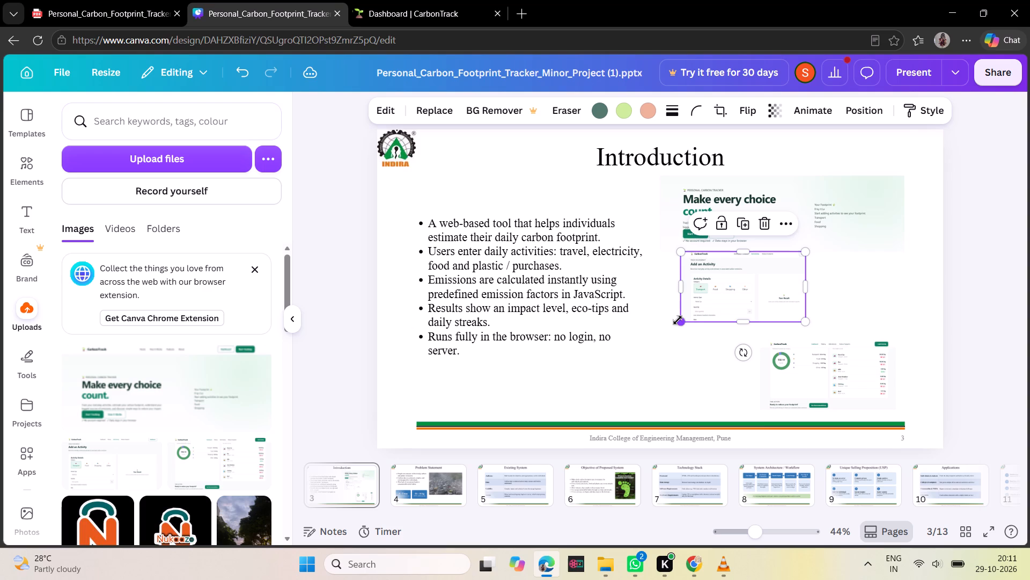
pyautogui.moveTo(681, 320); pyautogui.dragTo(698, 314)
pyautogui.moveTo(735, 287); pyautogui.dragTo(704, 292)
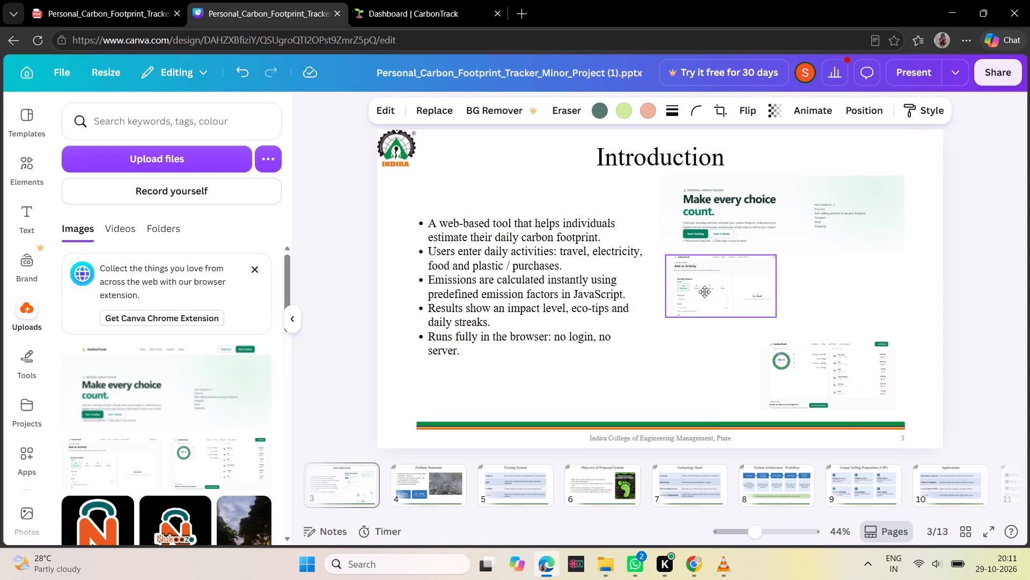
pyautogui.moveTo(704, 292); pyautogui.dragTo(717, 286)
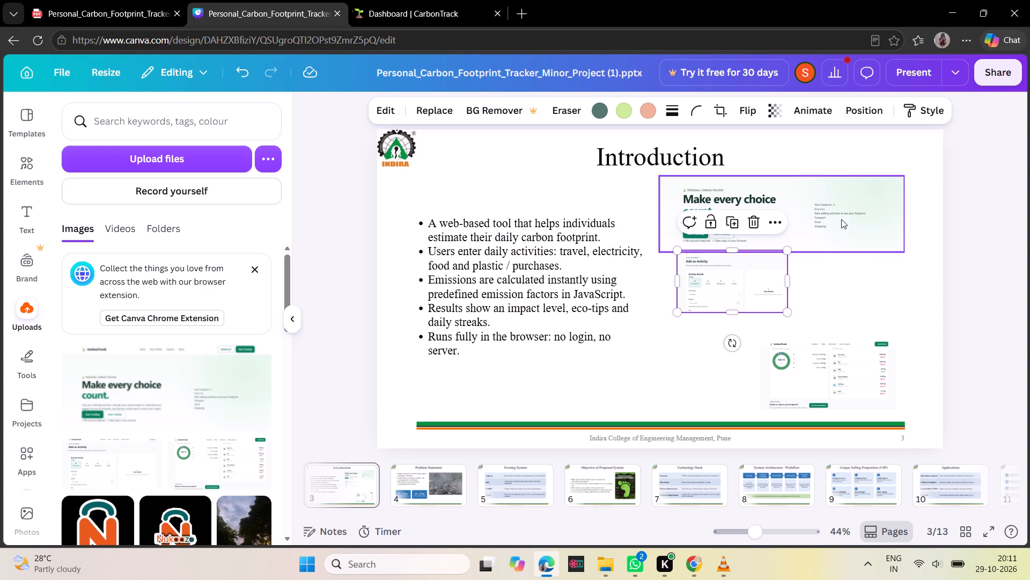
pyautogui.moveTo(736, 296); pyautogui.dragTo(725, 298)
# Move the dashboard screenshot beside the Add an Activity screenshot and resize it to fit under the right half of the Make every choice count screenshot.
pyautogui.moveTo(810, 363); pyautogui.dragTo(822, 279)
pyautogui.moveTo(772, 322); pyautogui.dragTo(792, 319)
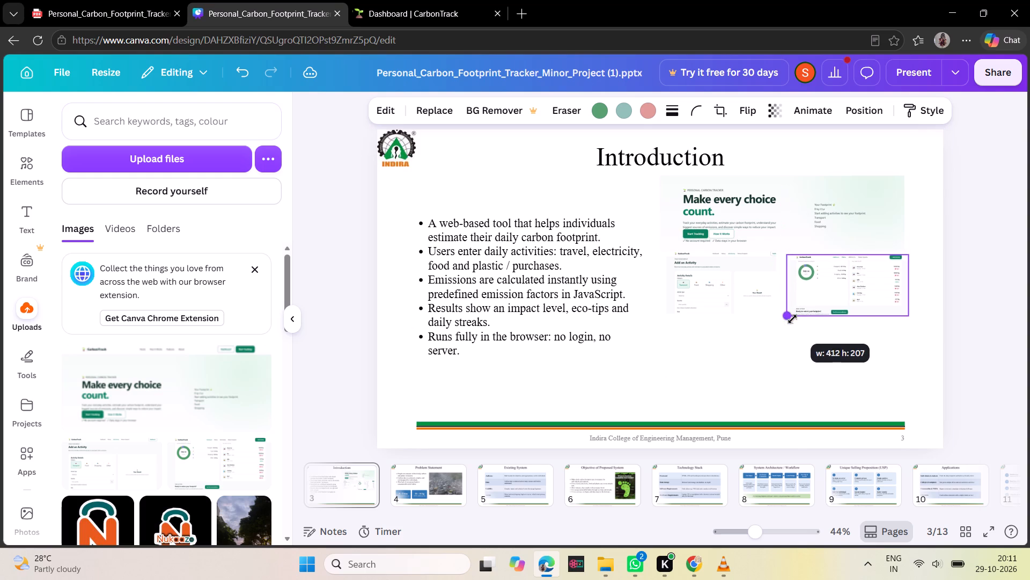
pyautogui.moveTo(792, 319); pyautogui.dragTo(785, 319)
pyautogui.moveTo(834, 282); pyautogui.dragTo(834, 279)
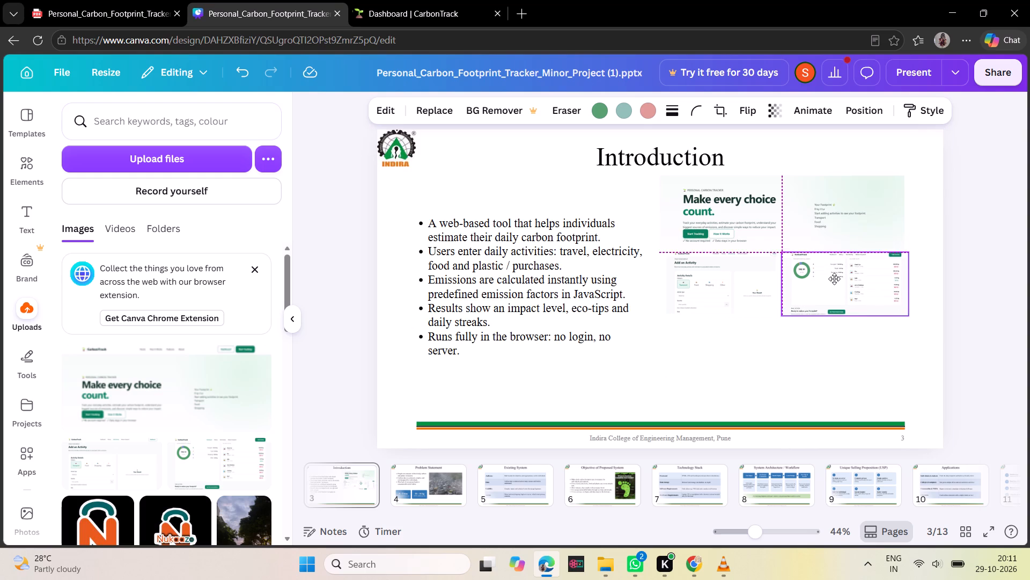
pyautogui.moveTo(834, 279); pyautogui.dragTo(834, 277)
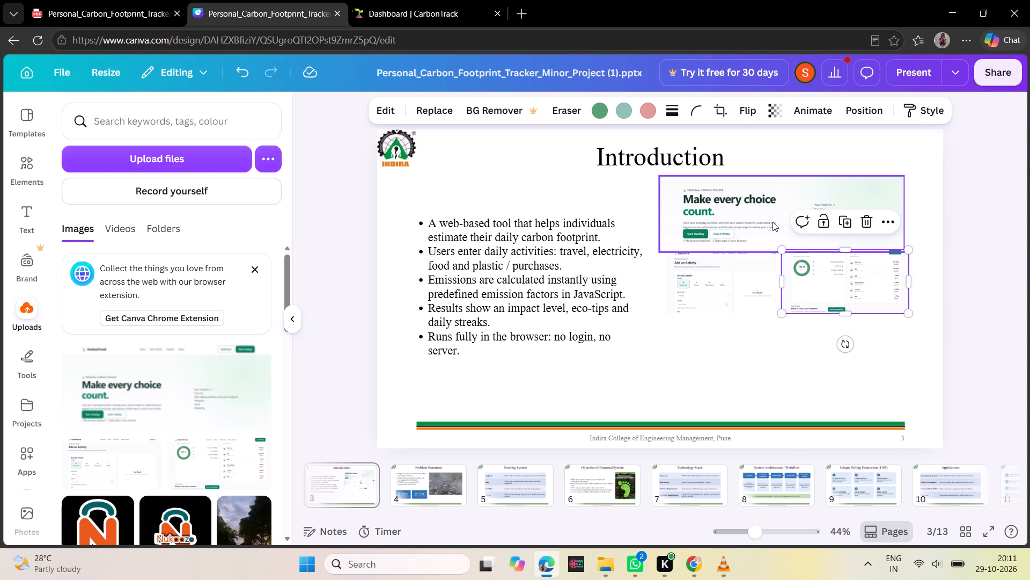
pyautogui.click(827, 275)
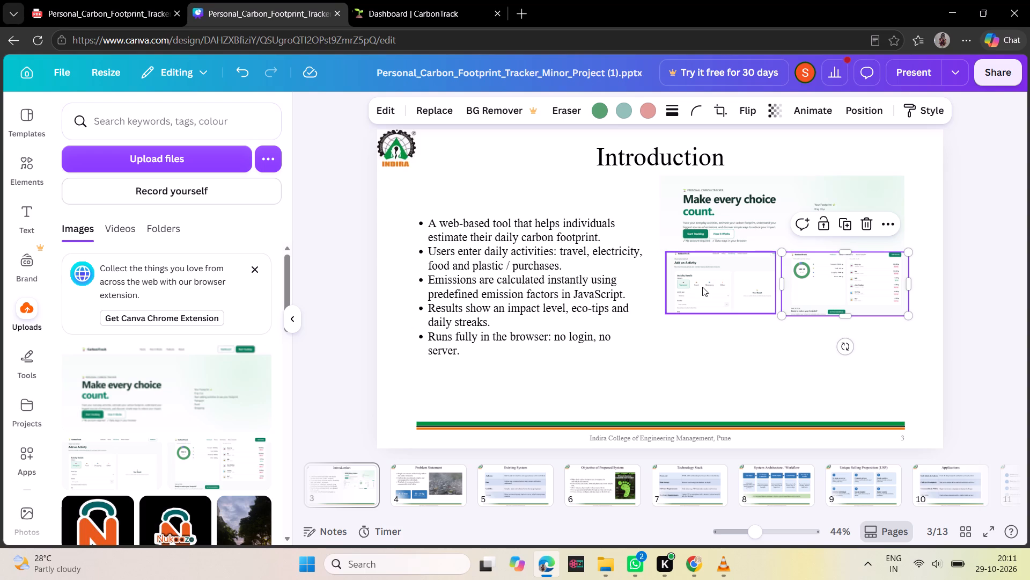
# Align the Add an Activity screenshot with the top screenshot's left edge and set the dashboard screenshot flush against its right side.
pyautogui.click(698, 271)
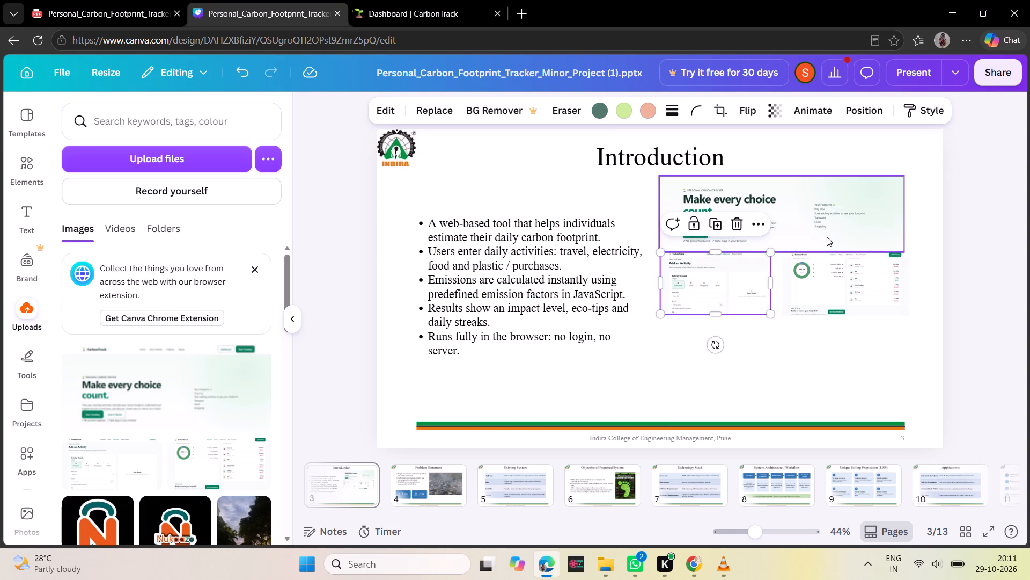
pyautogui.moveTo(839, 279); pyautogui.dragTo(837, 279)
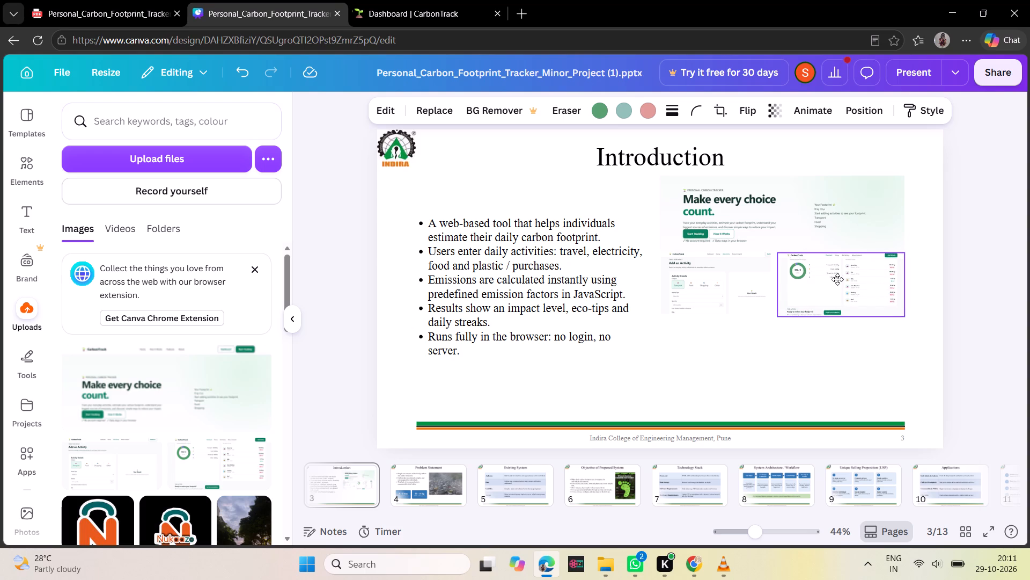
pyautogui.moveTo(837, 279); pyautogui.dragTo(832, 279)
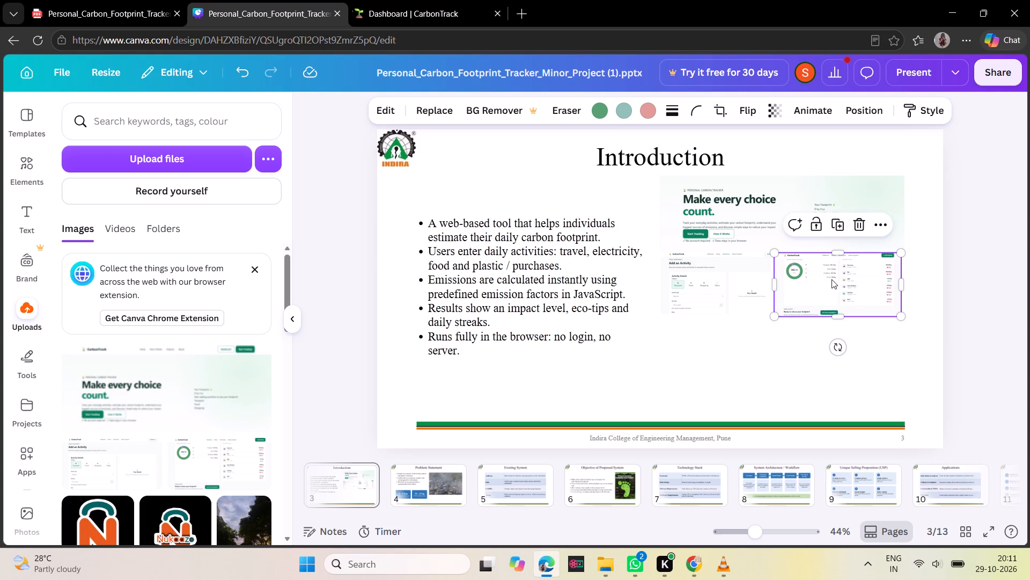
pyautogui.scroll(4, 676, 340)
pyautogui.scroll(-3, 716, 417)
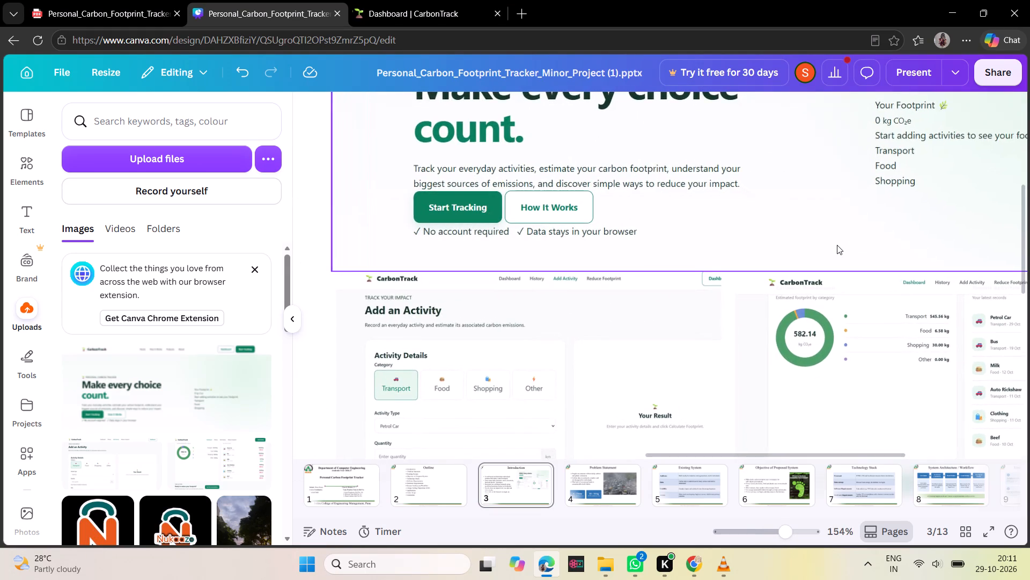
pyautogui.scroll(-3, 837, 243)
pyautogui.moveTo(777, 269); pyautogui.dragTo(777, 269)
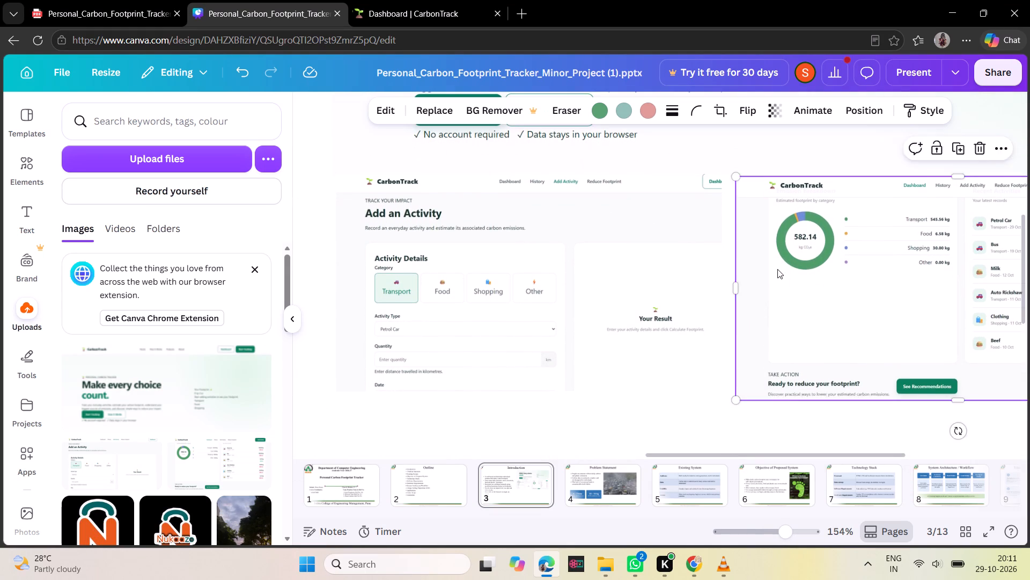
pyautogui.moveTo(777, 269); pyautogui.dragTo(770, 270)
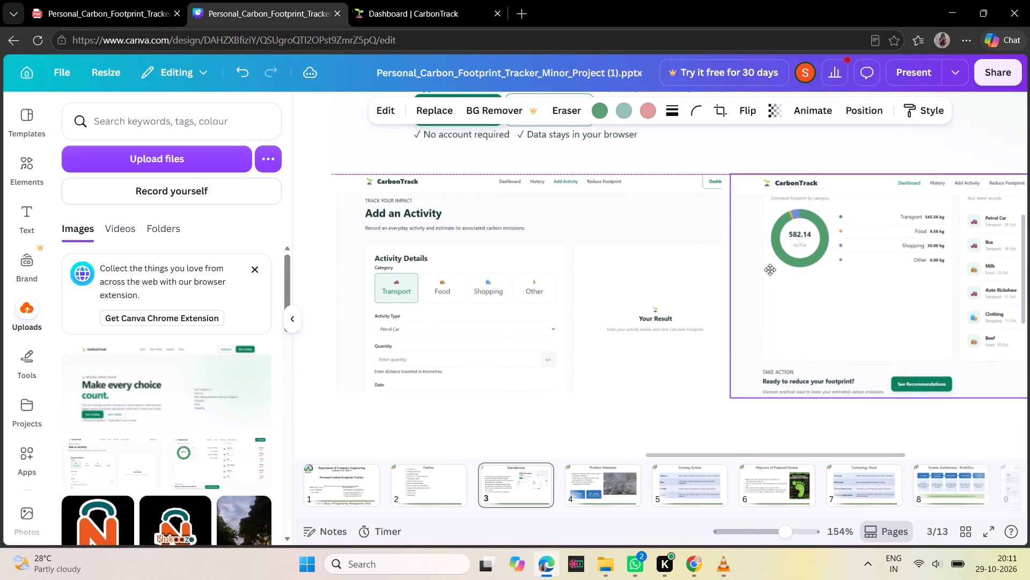
pyautogui.moveTo(770, 270); pyautogui.dragTo(769, 270)
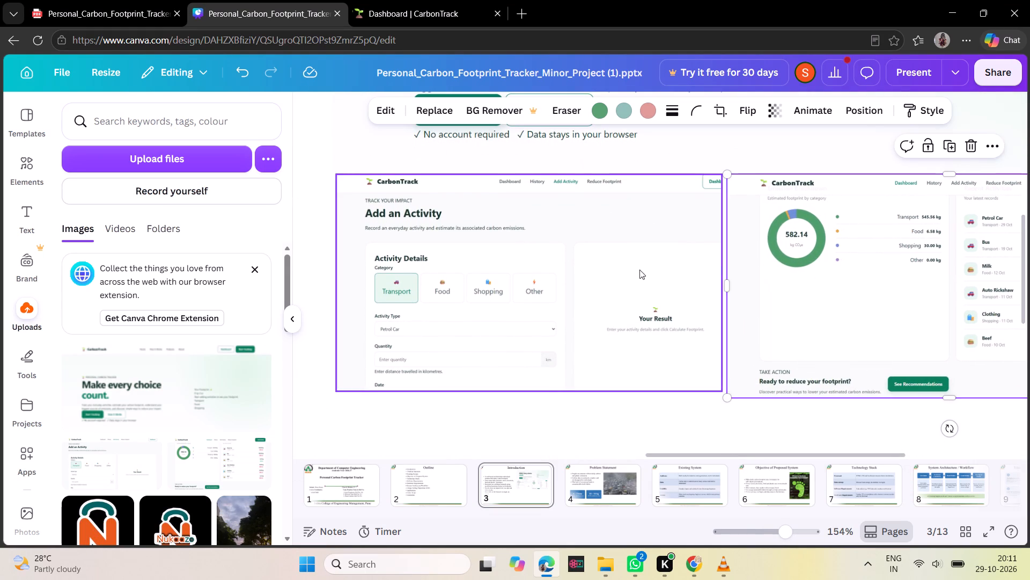
pyautogui.click(777, 279)
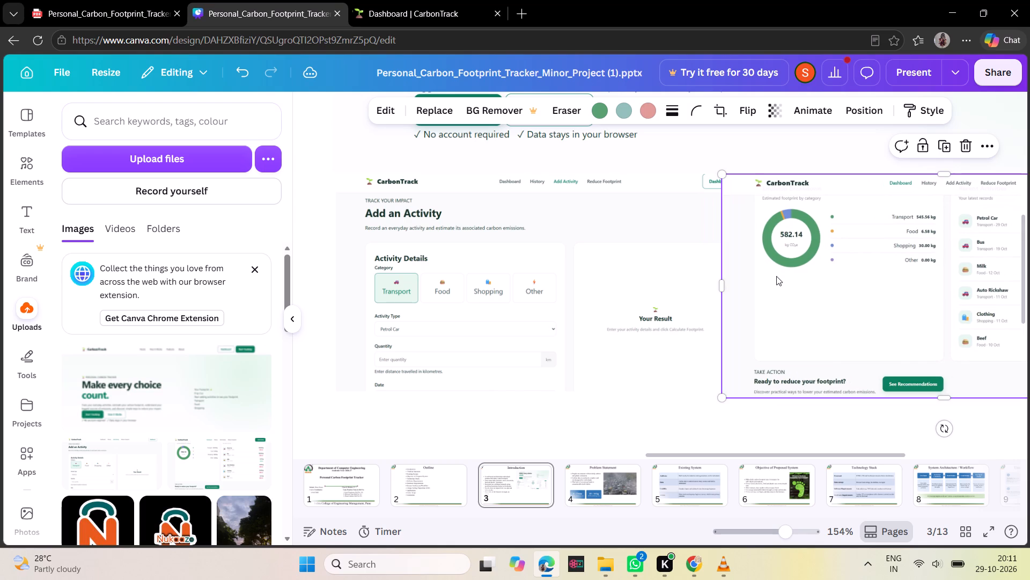
pyautogui.click(745, 277)
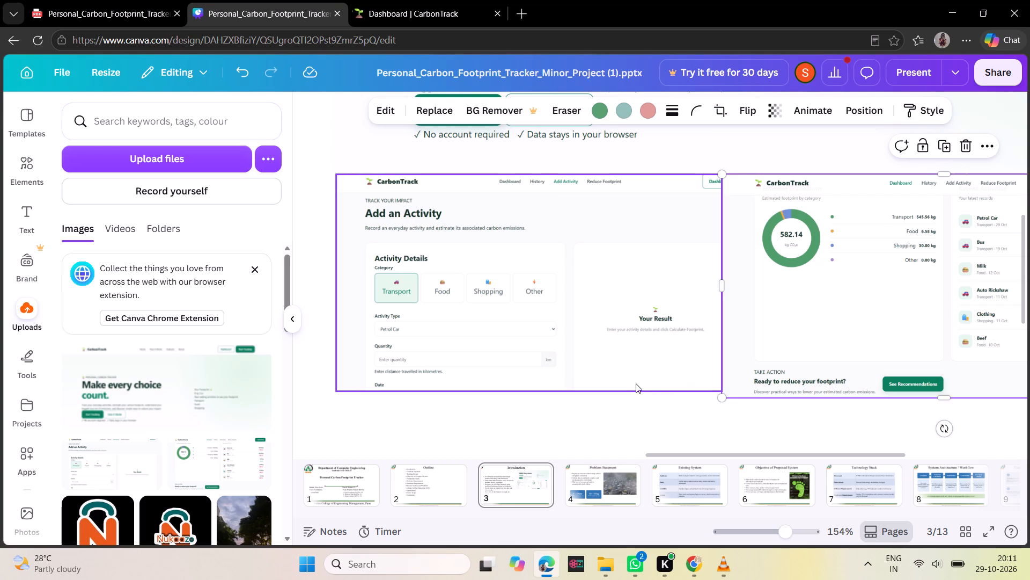
# Crop the dashboard screenshot's bottom to match the Add an Activity screenshot's height and extend its right edge to the top screenshot's right edge.
pyautogui.click(945, 399)
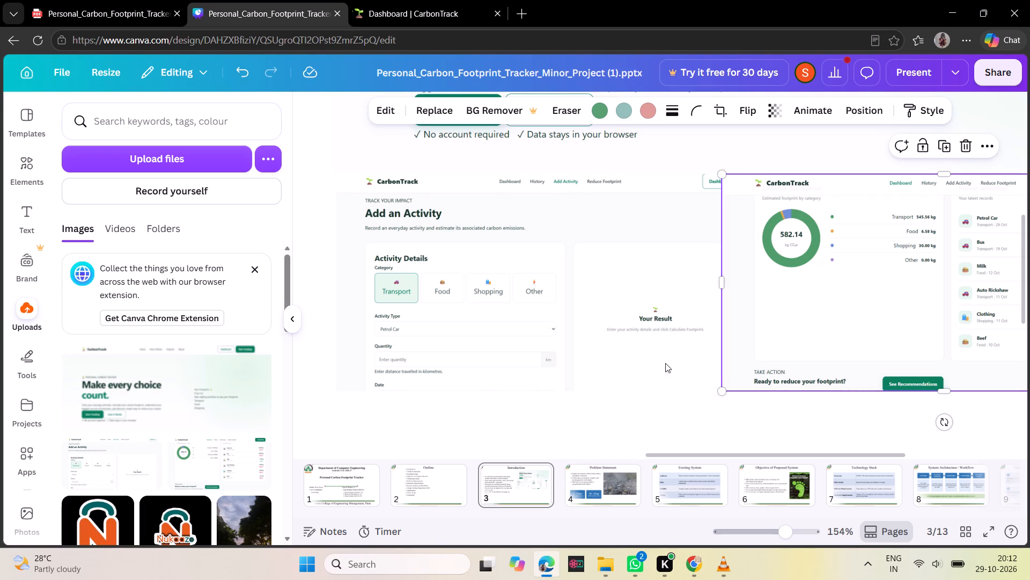
pyautogui.scroll(2, 619, 424)
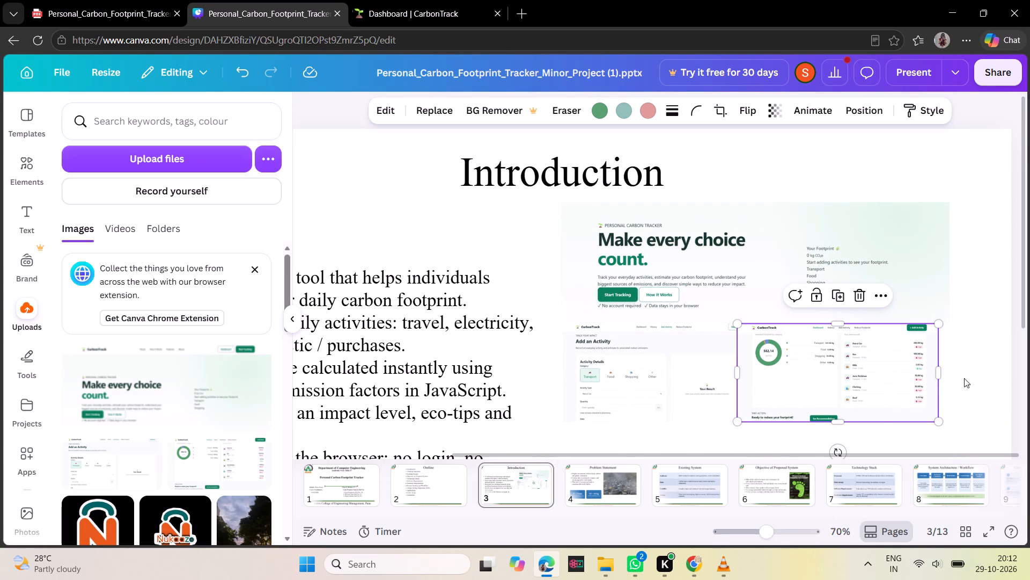
pyautogui.moveTo(942, 374); pyautogui.dragTo(951, 374)
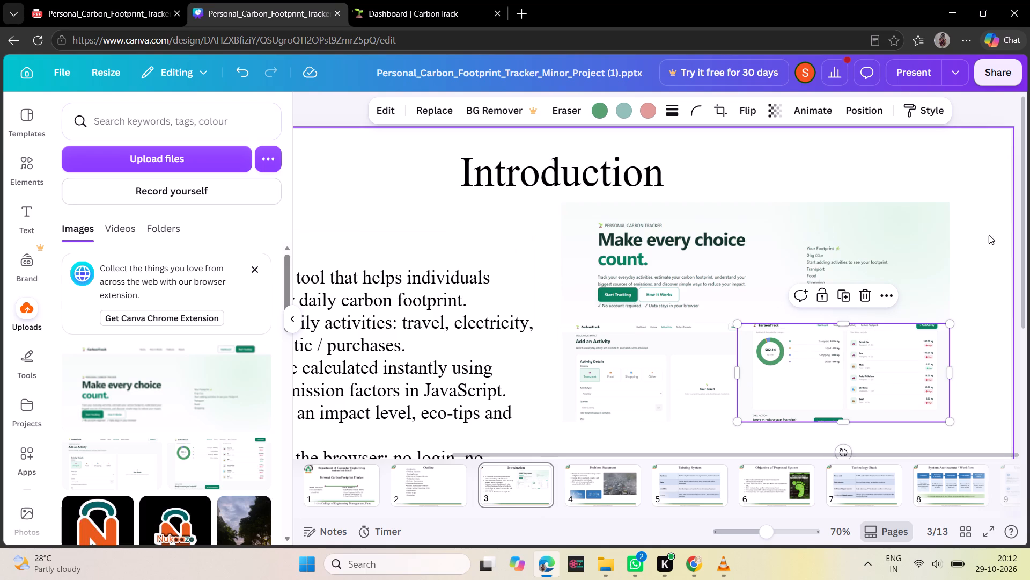
pyautogui.click(966, 238)
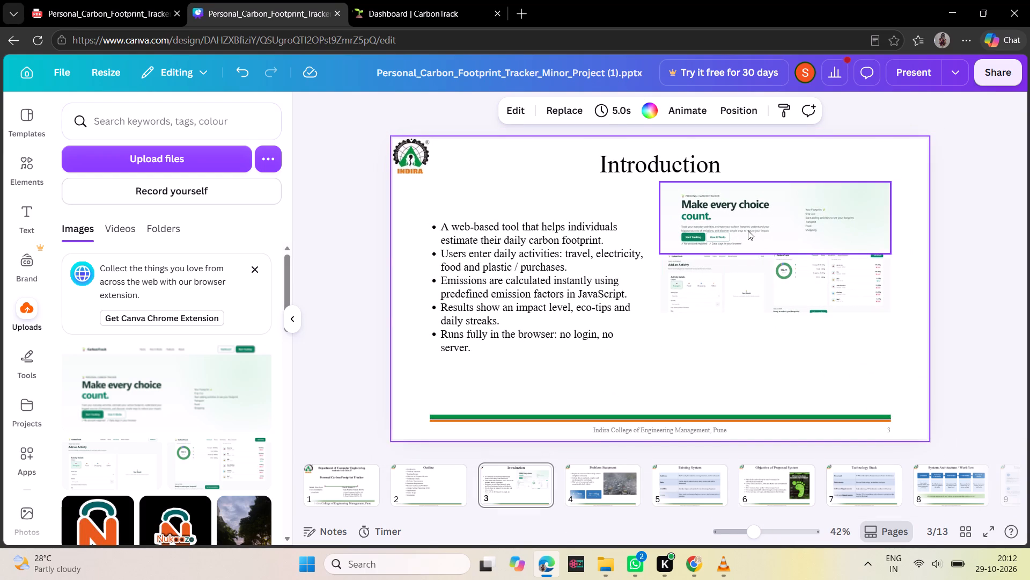
# Move the Add an Activity and dashboard screenshots down the slide, keeping them side by side above the footer line.
pyautogui.moveTo(757, 291); pyautogui.dragTo(755, 346)
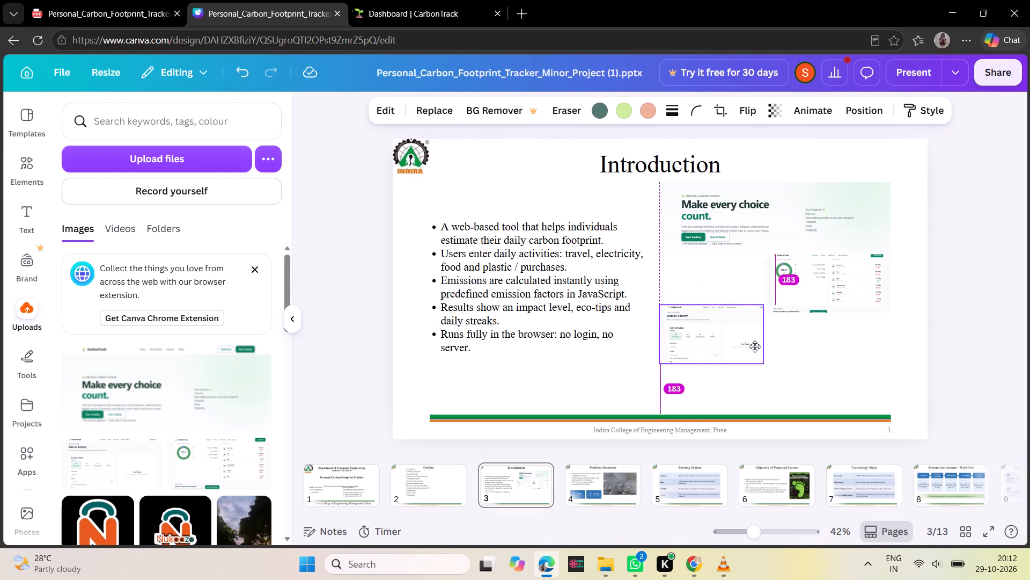
pyautogui.moveTo(755, 346); pyautogui.dragTo(758, 354)
pyautogui.moveTo(795, 293); pyautogui.dragTo(801, 336)
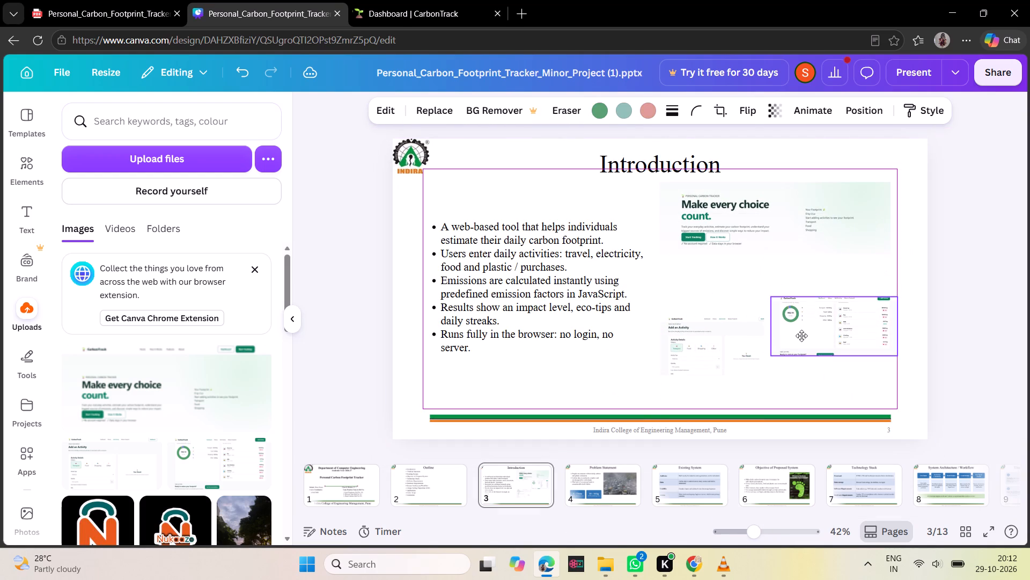
pyautogui.moveTo(801, 336); pyautogui.dragTo(796, 354)
# Move the Make every choice count screenshot down to sit just above the lower pair, lined up with their outer edges.
pyautogui.moveTo(742, 228); pyautogui.dragTo(742, 250)
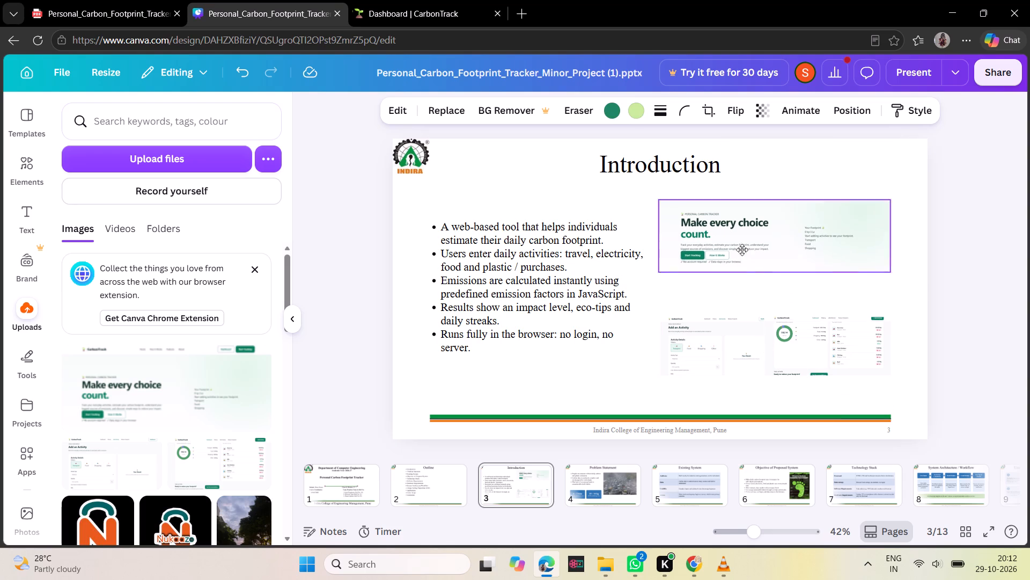
pyautogui.moveTo(742, 250); pyautogui.dragTo(751, 285)
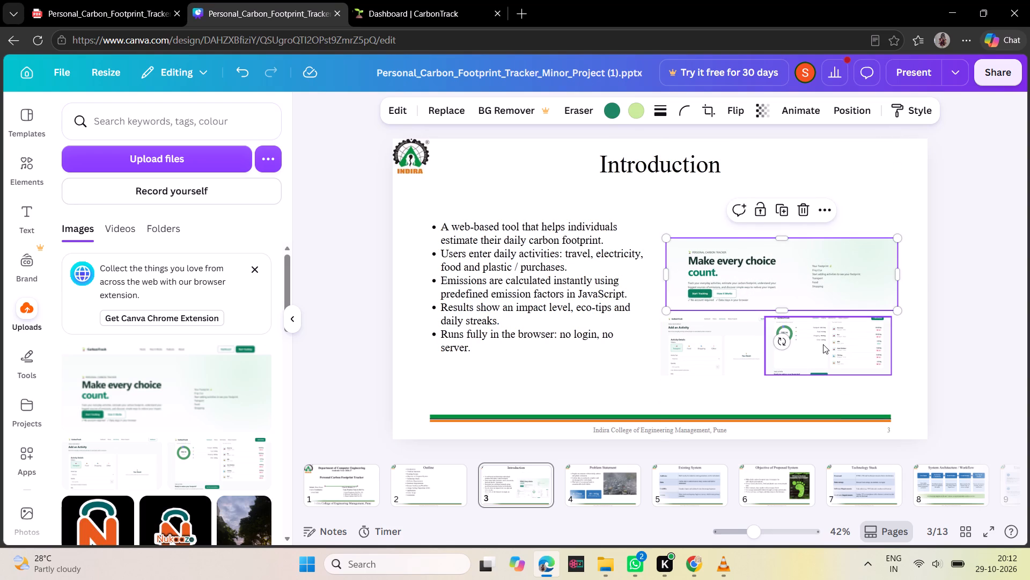
pyautogui.moveTo(803, 268); pyautogui.dragTo(797, 269)
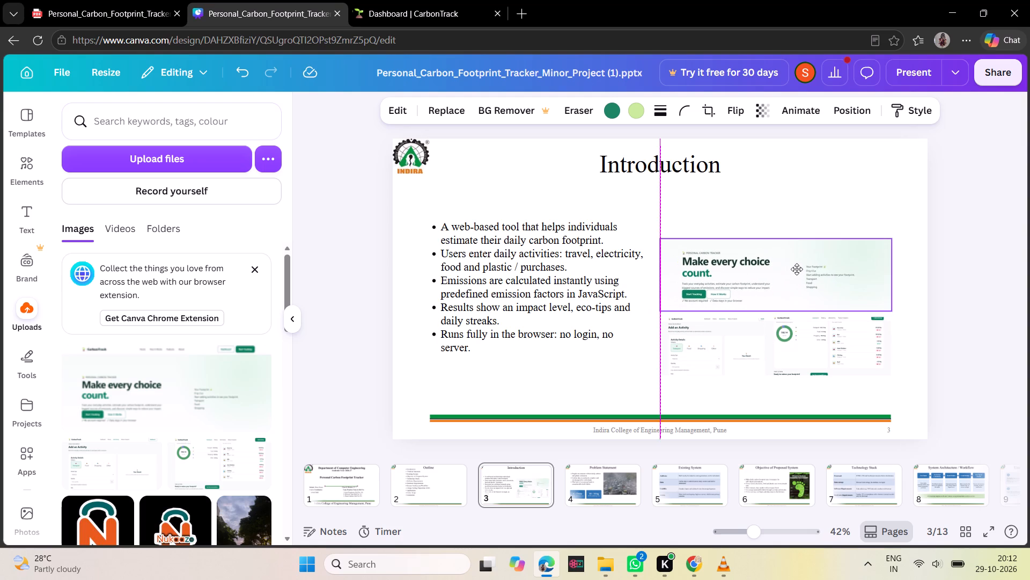
pyautogui.moveTo(797, 269); pyautogui.dragTo(793, 270)
pyautogui.scroll(-1, 806, 272)
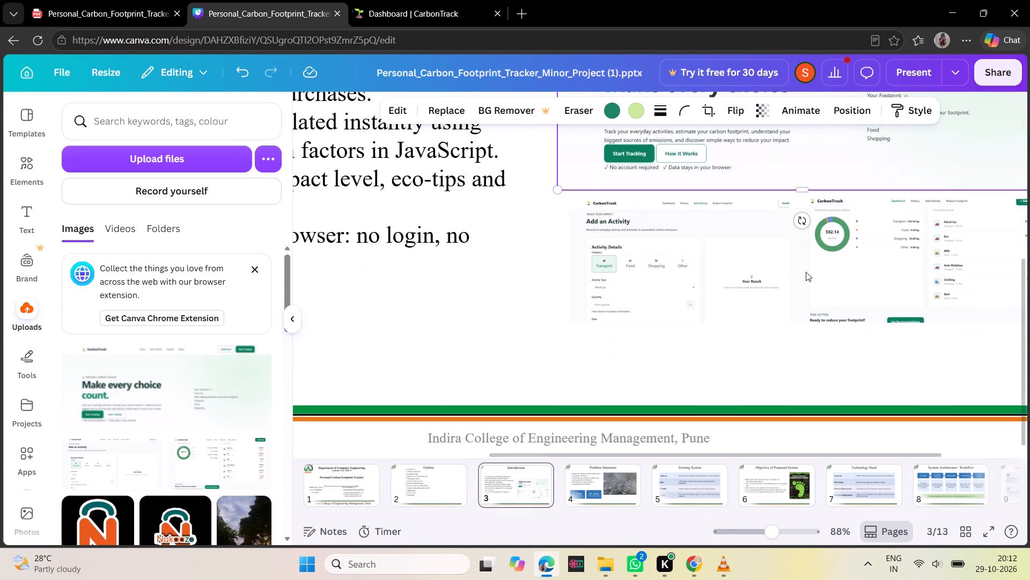
pyautogui.scroll(-1, 806, 272)
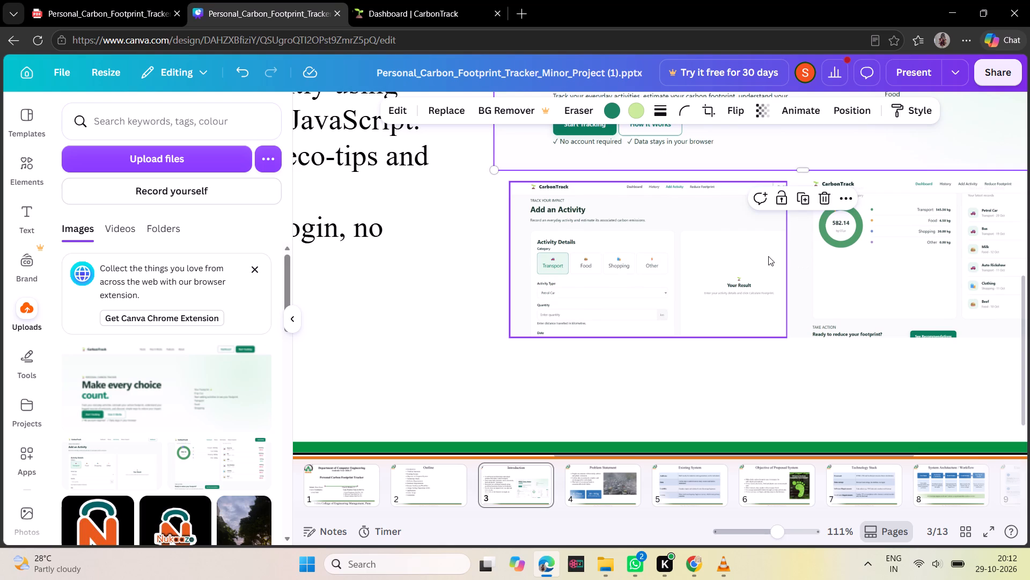
pyautogui.moveTo(821, 140); pyautogui.dragTo(827, 148)
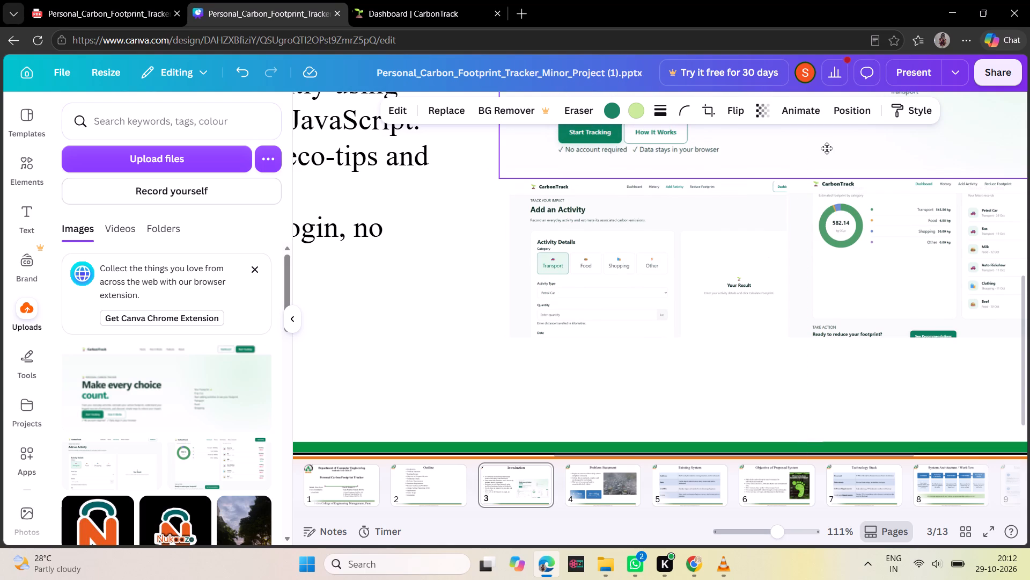
pyautogui.moveTo(827, 148); pyautogui.dragTo(827, 147)
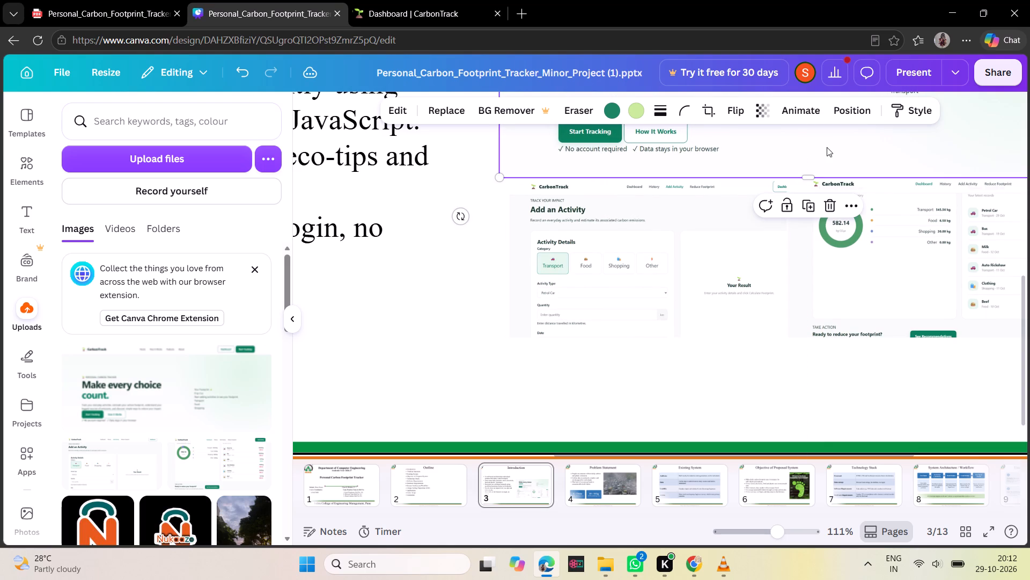
pyautogui.click(771, 148)
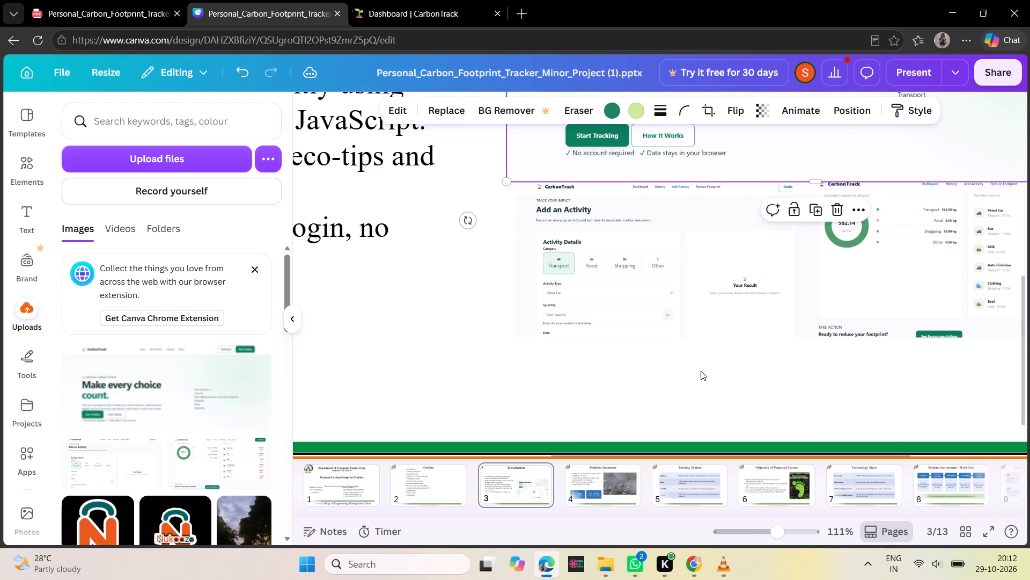
pyautogui.click(582, 371)
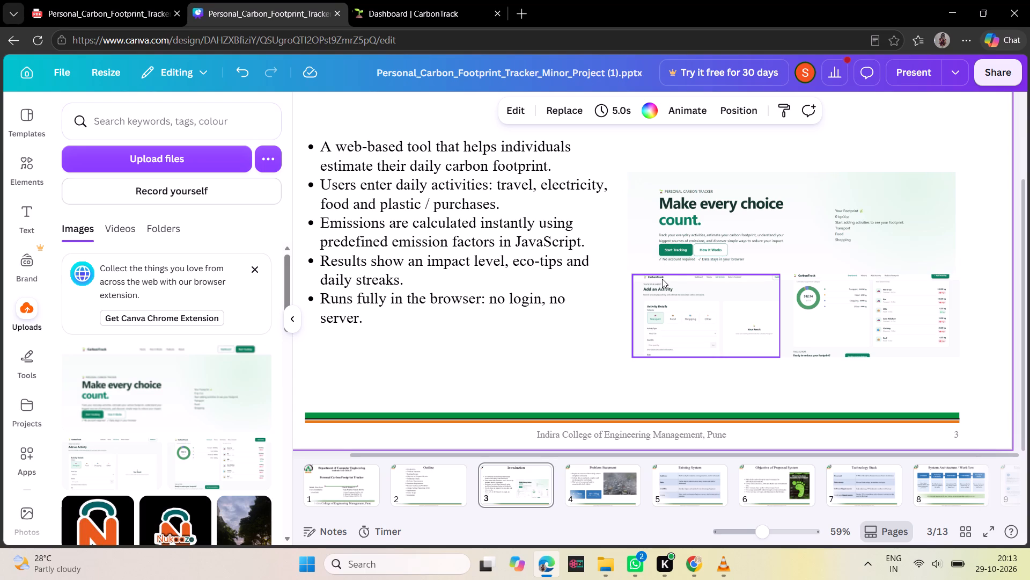
# Add a solid black border with stroke weight 4 to the Add an Activity, dashboard and Make every choice count screenshots.
pyautogui.click(667, 251)
pyautogui.click(663, 304)
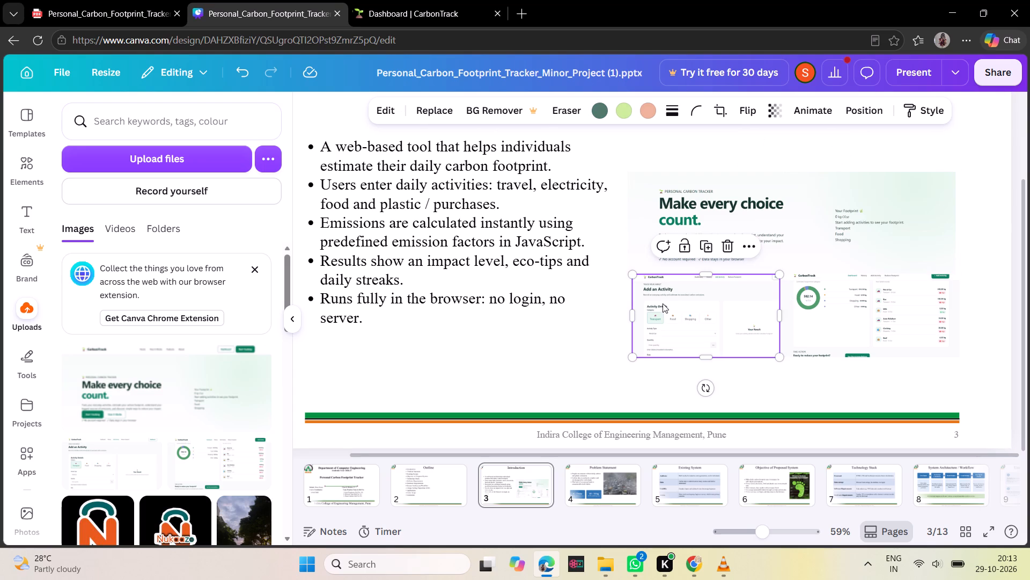
pyautogui.click(674, 113)
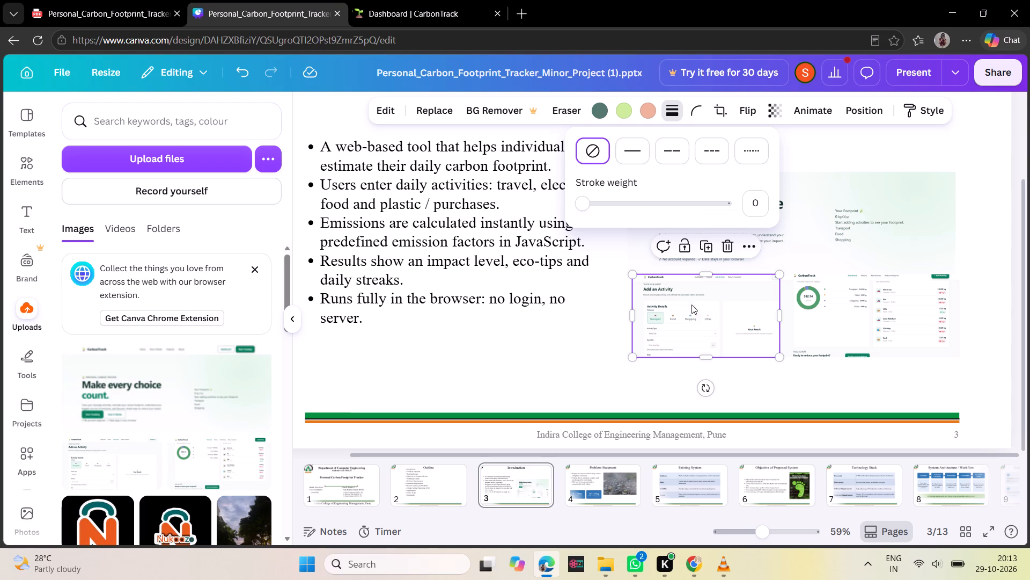
pyautogui.click(635, 157)
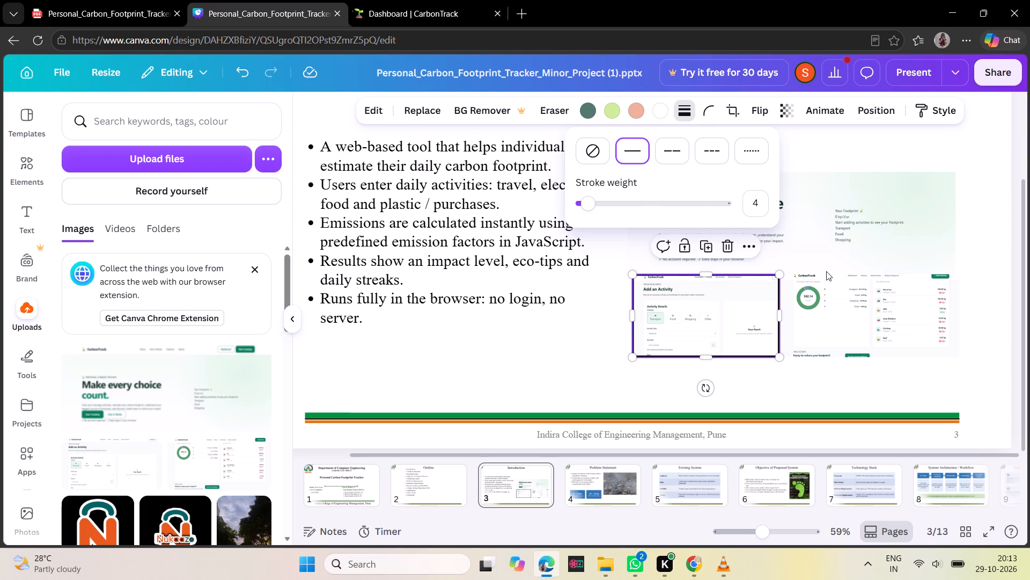
pyautogui.click(864, 342)
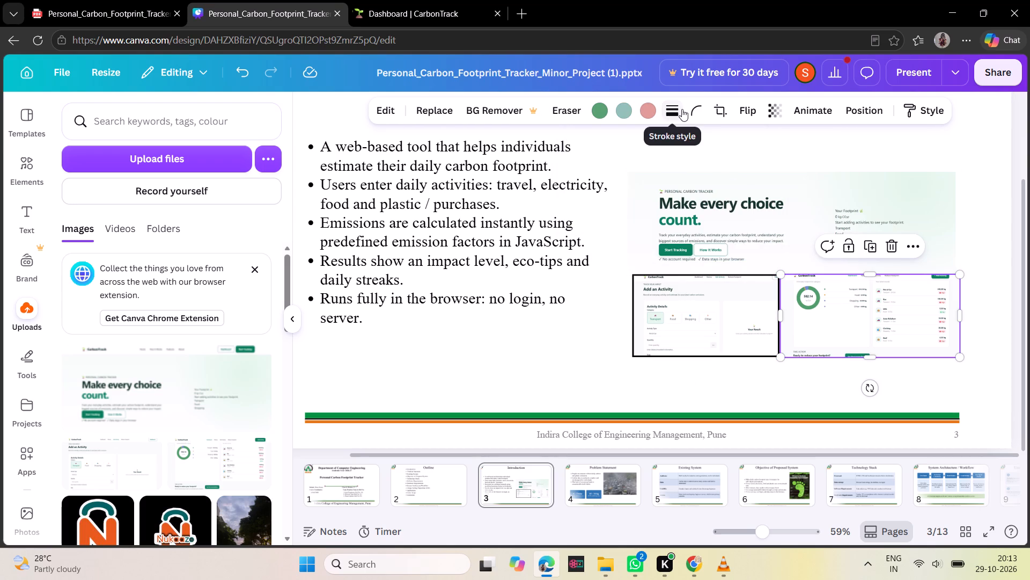
pyautogui.click(682, 109)
pyautogui.click(630, 152)
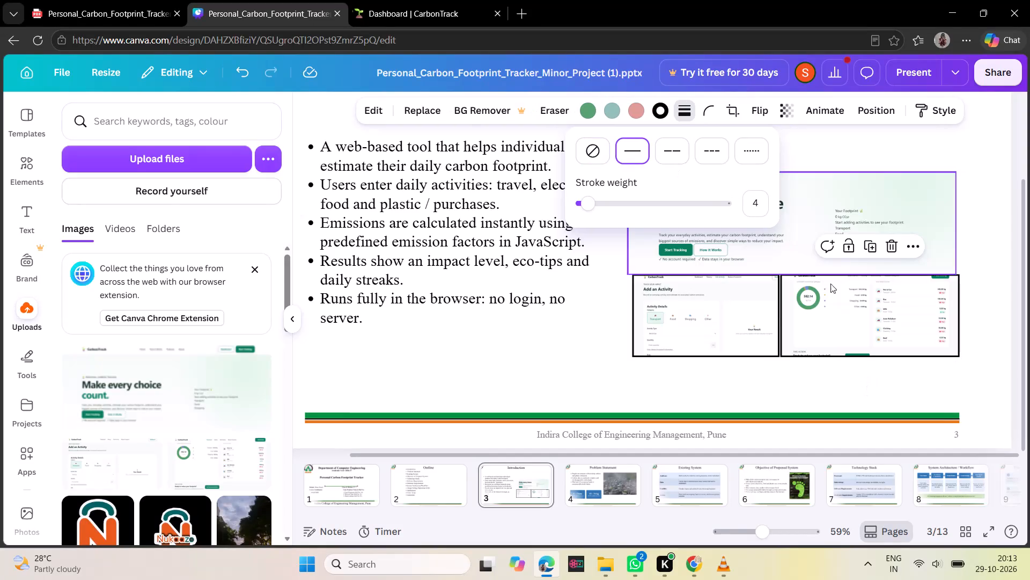
pyautogui.click(788, 222)
pyautogui.click(665, 111)
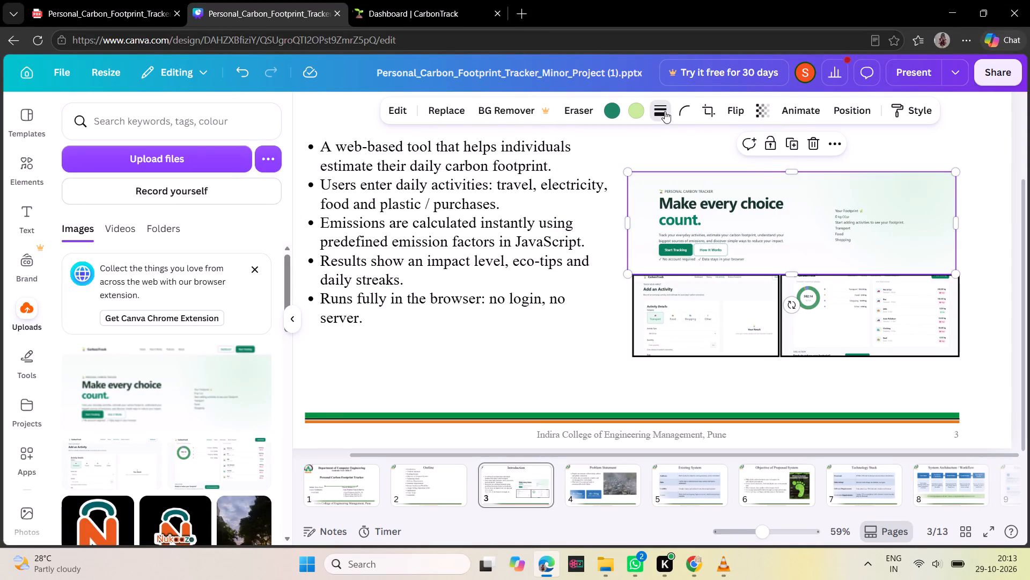
pyautogui.click(630, 153)
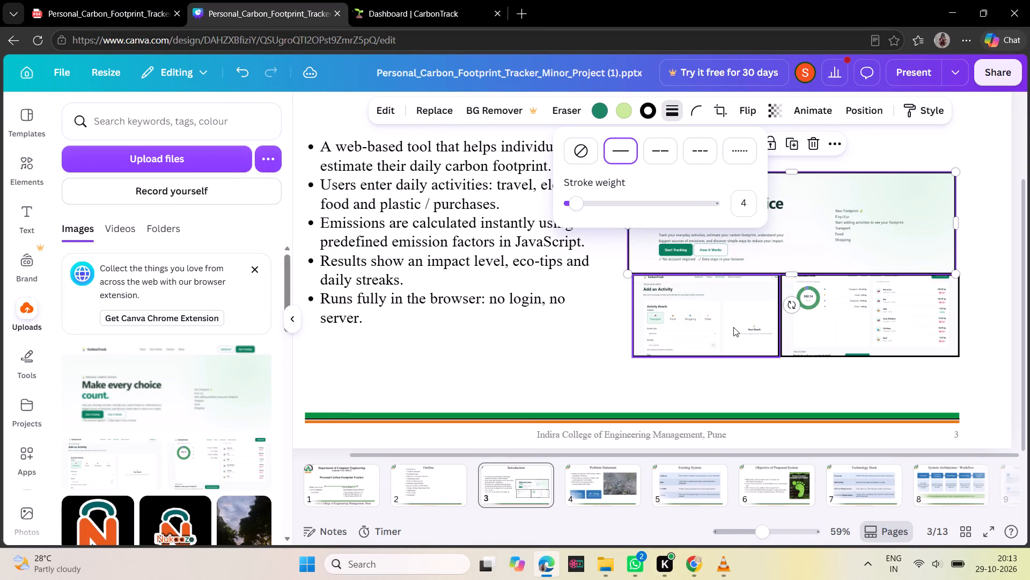
# Align the two lower screenshots with the top screenshot's outer edges and adjust their inner edges so they meet without a gap.
pyautogui.click(733, 327)
pyautogui.click(670, 313)
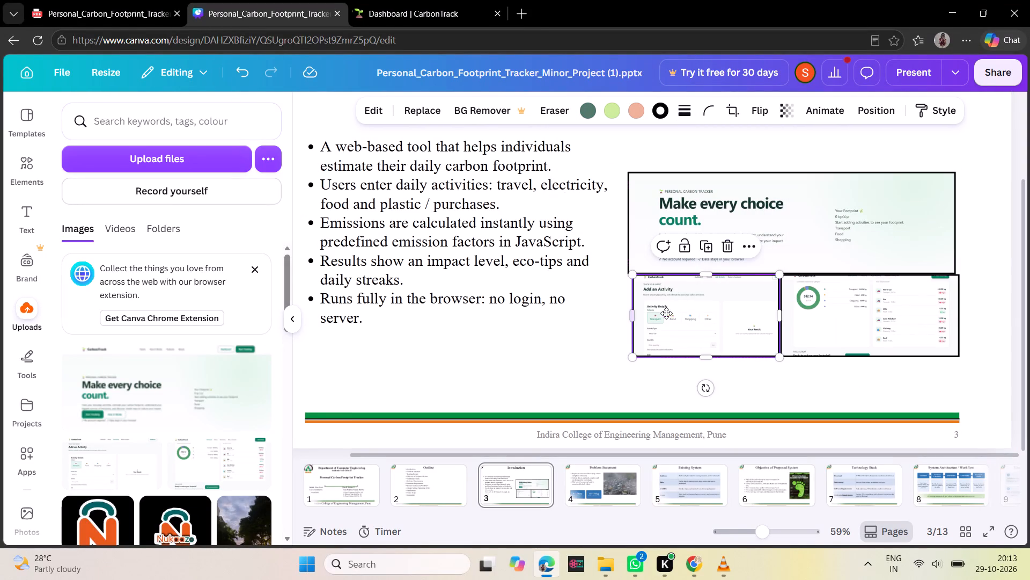
pyautogui.moveTo(825, 312); pyautogui.dragTo(818, 312)
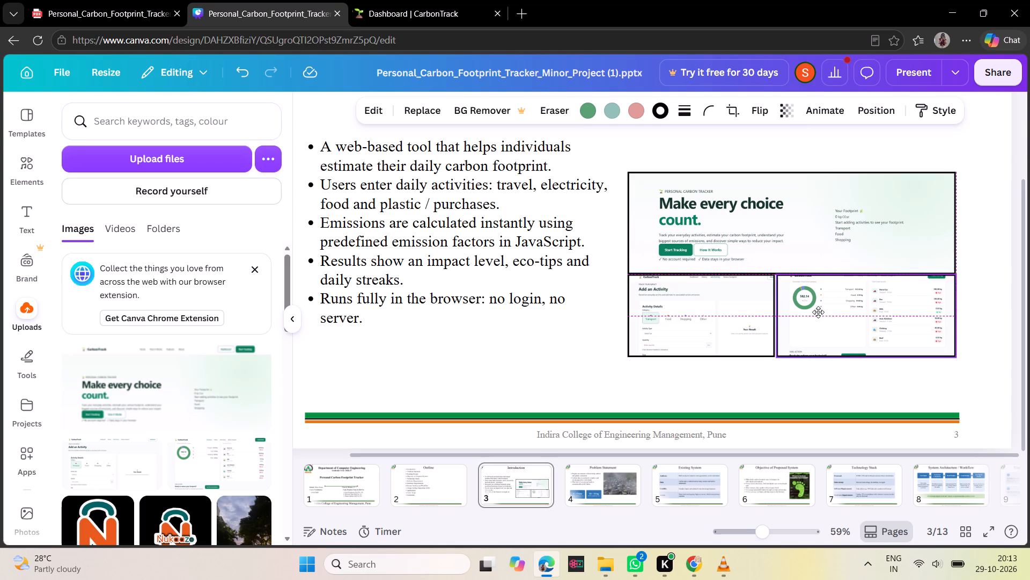
pyautogui.moveTo(818, 312); pyautogui.dragTo(817, 312)
pyautogui.click(777, 315)
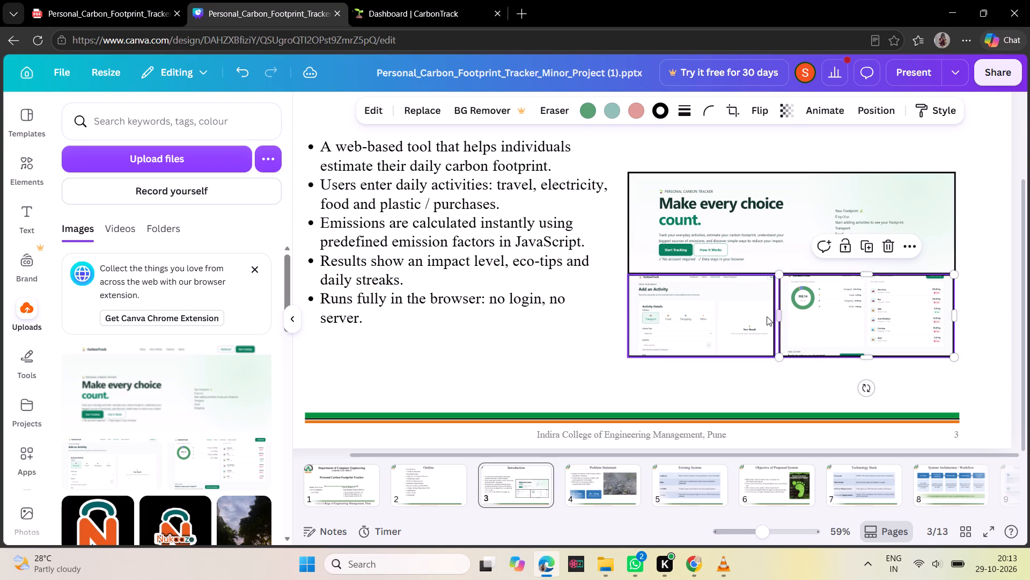
pyautogui.click(768, 315)
pyautogui.click(776, 314)
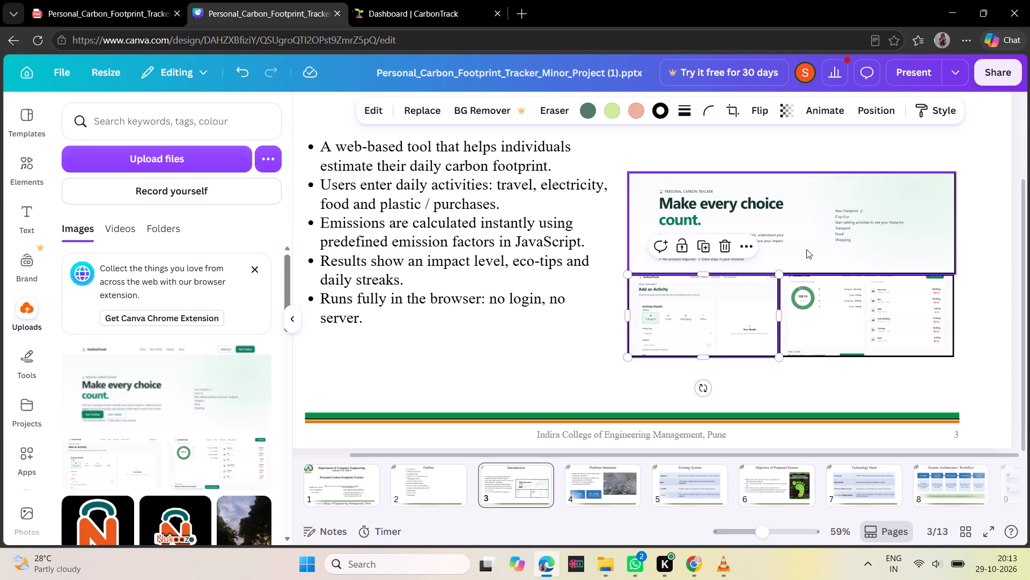
pyautogui.click(879, 310)
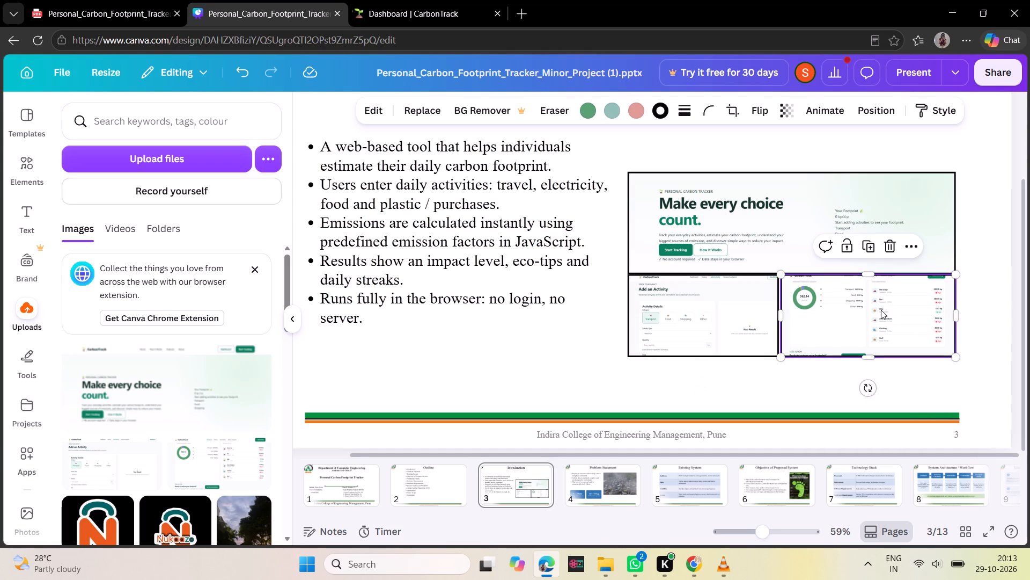
# Enlarge the Add an Activity screenshot slightly from its outer bottom corner and shift it against the dashboard screenshot.
pyautogui.click(756, 315)
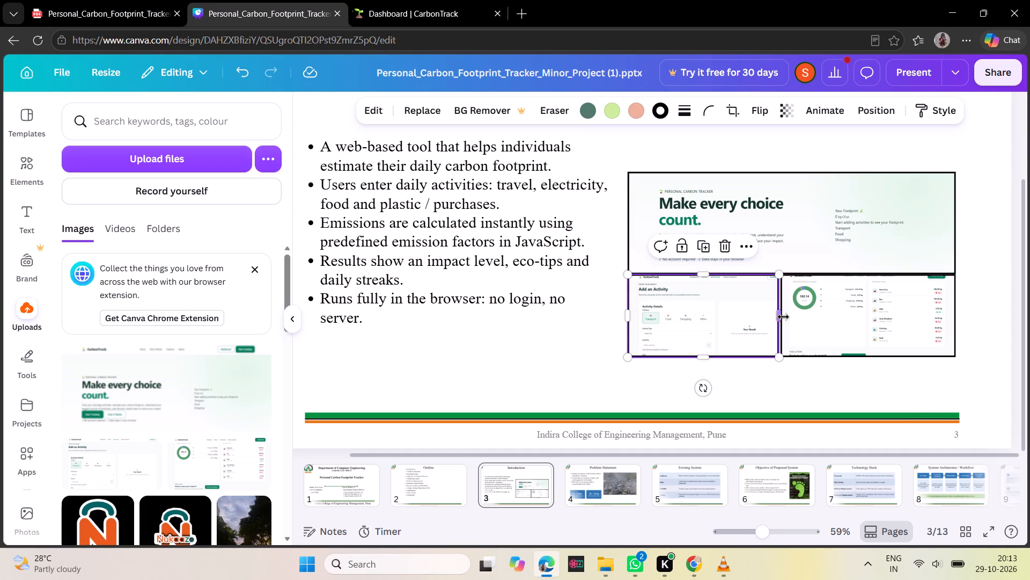
pyautogui.moveTo(627, 358); pyautogui.dragTo(626, 360)
pyautogui.moveTo(626, 360); pyautogui.dragTo(621, 364)
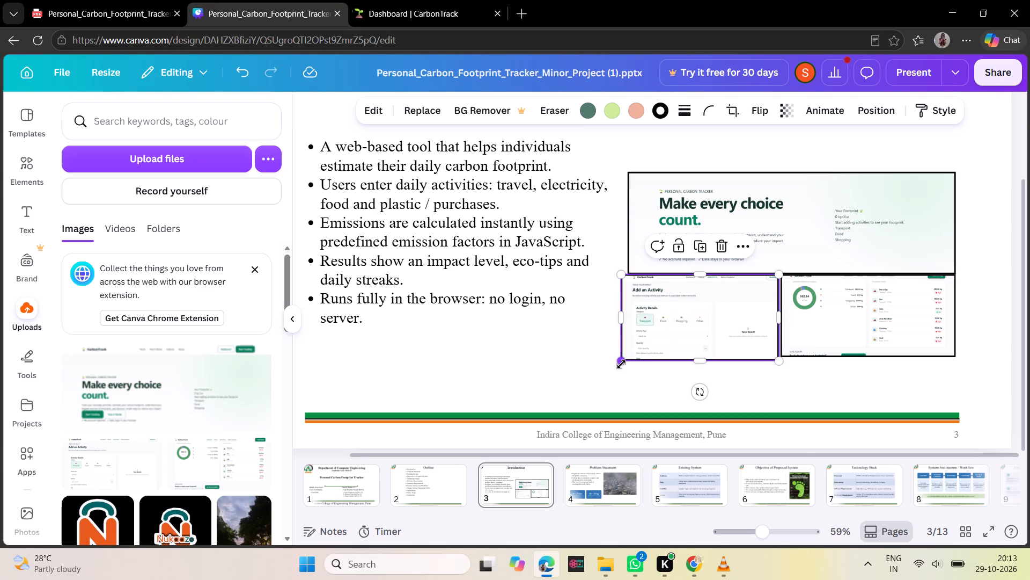
pyautogui.click(749, 322)
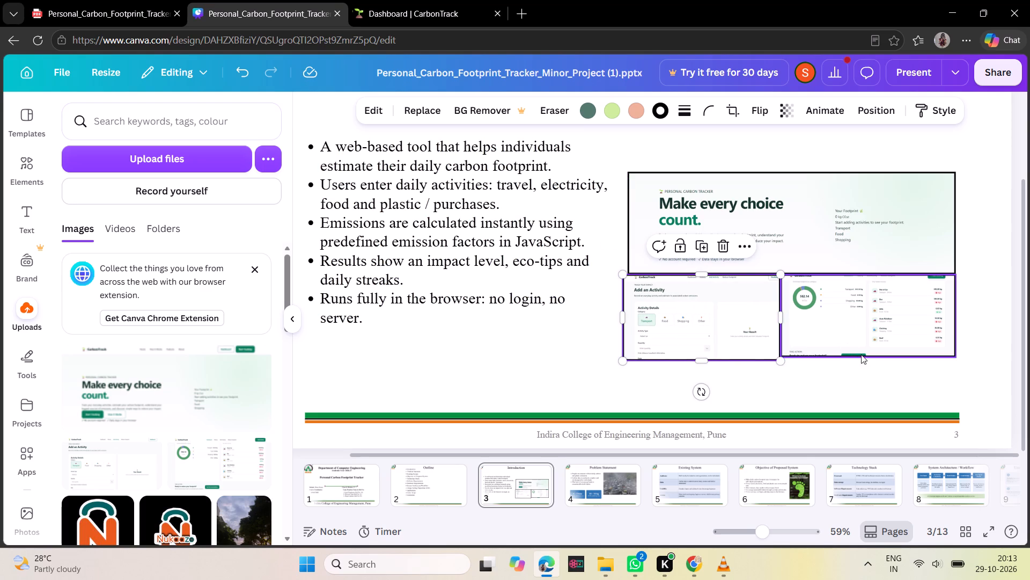
# Enlarge the dashboard screenshot to match the Add an Activity screenshot's height and trim its right edge to the top screenshot's right edge.
pyautogui.click(930, 335)
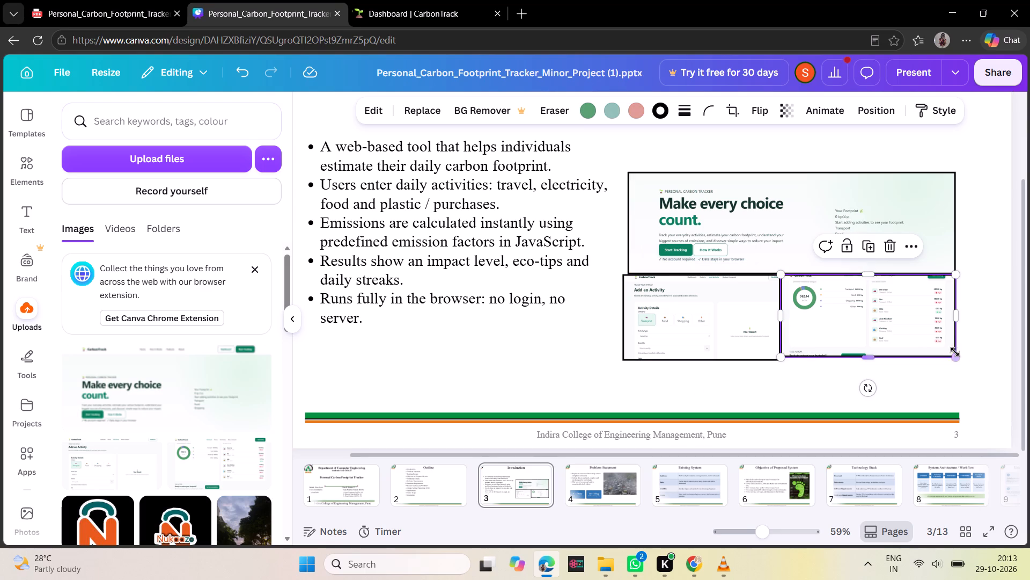
pyautogui.moveTo(957, 358); pyautogui.dragTo(958, 360)
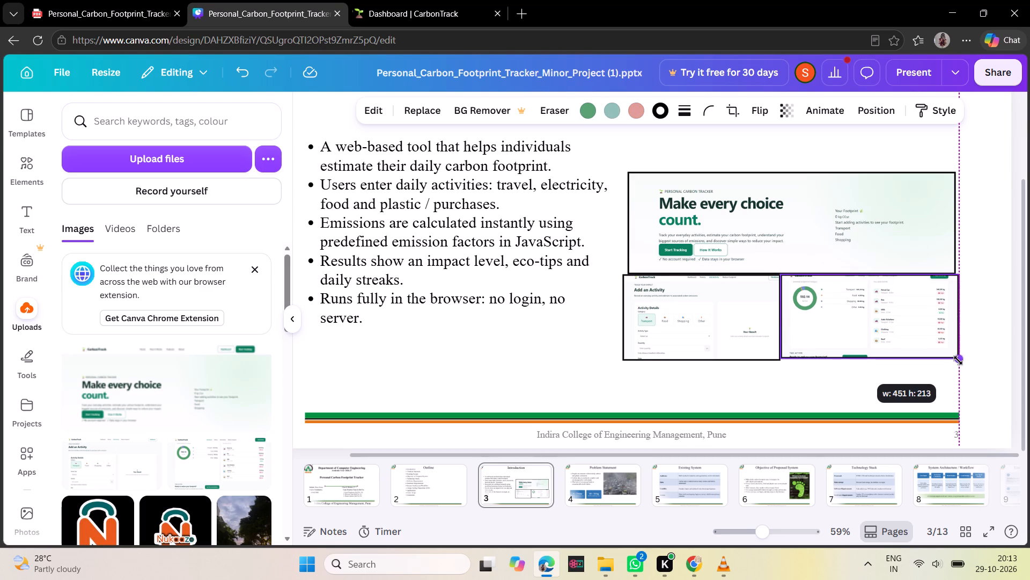
pyautogui.moveTo(958, 360); pyautogui.dragTo(961, 366)
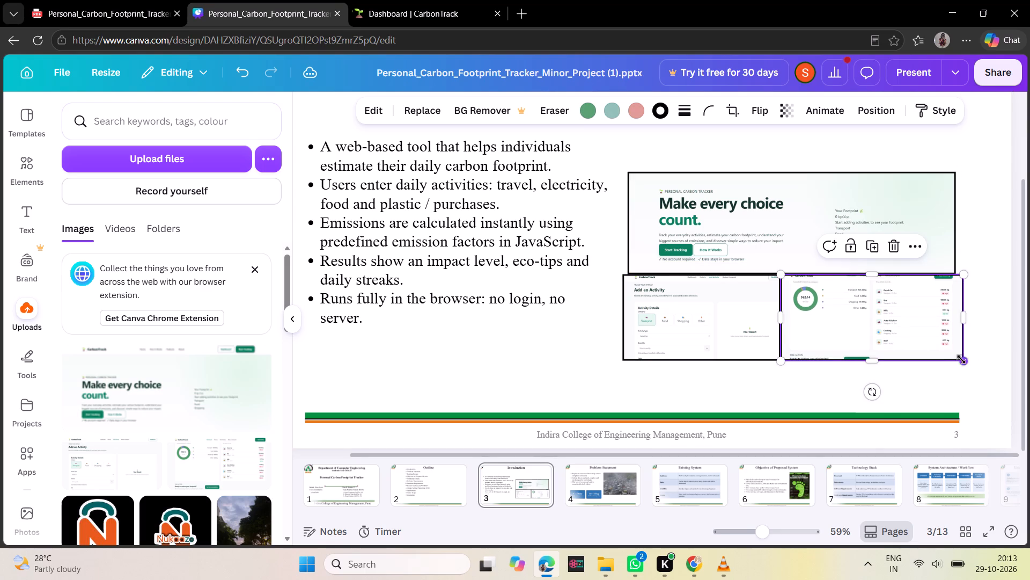
pyautogui.moveTo(960, 321); pyautogui.dragTo(952, 323)
# Pull the dashboard screenshot clear of the others and extend its edges to uncover more content, including the recommendations banner at its bottom.
pyautogui.moveTo(878, 332); pyautogui.dragTo(878, 343)
pyautogui.moveTo(872, 284); pyautogui.dragTo(872, 279)
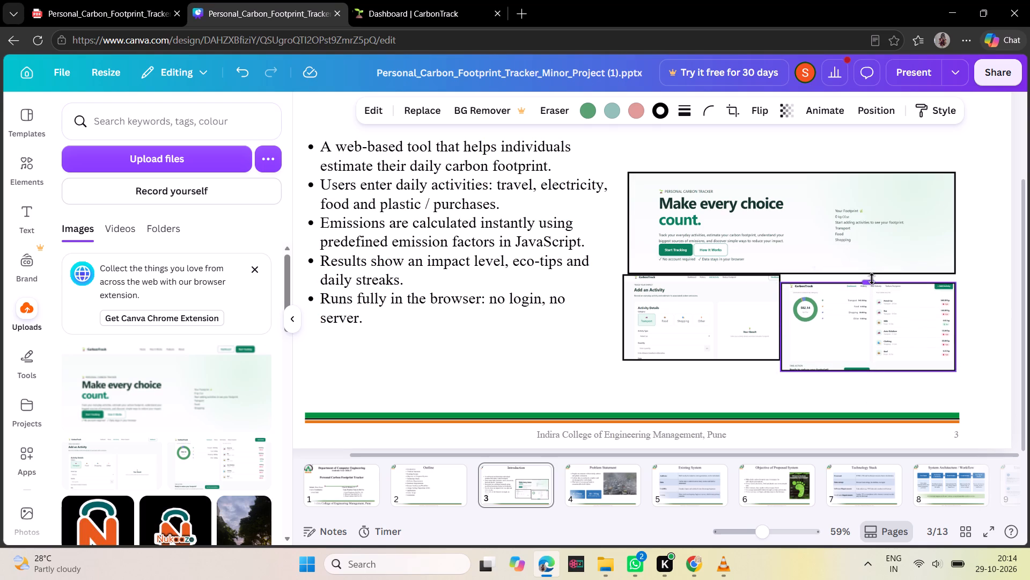
pyautogui.moveTo(872, 279); pyautogui.dragTo(871, 278)
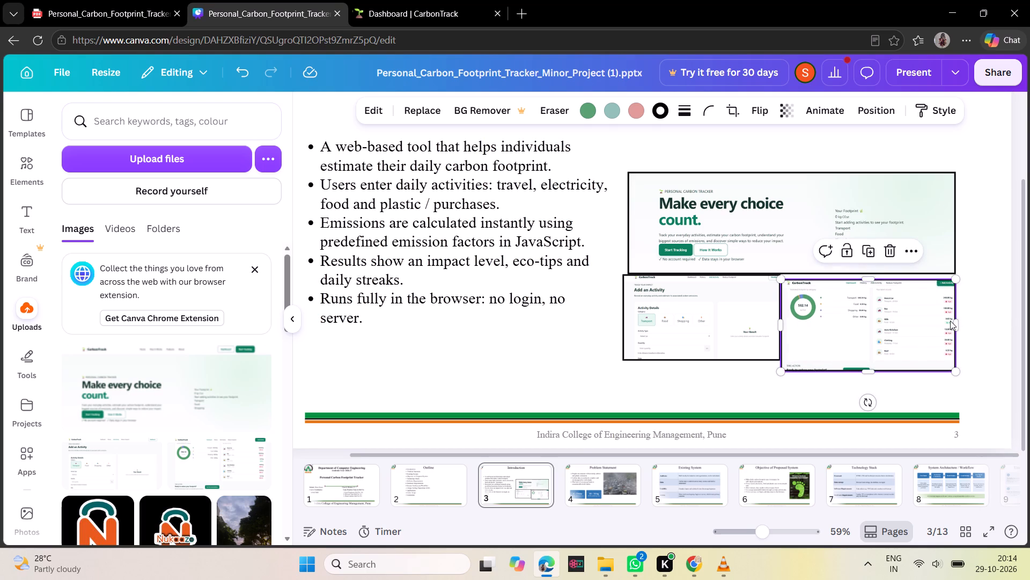
pyautogui.moveTo(952, 321); pyautogui.dragTo(972, 324)
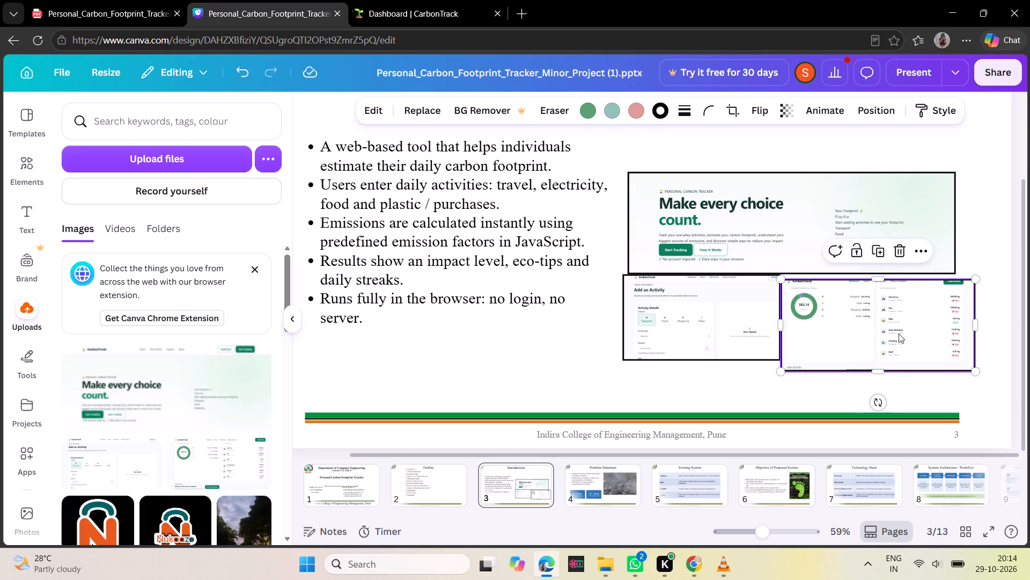
pyautogui.moveTo(873, 369); pyautogui.dragTo(875, 378)
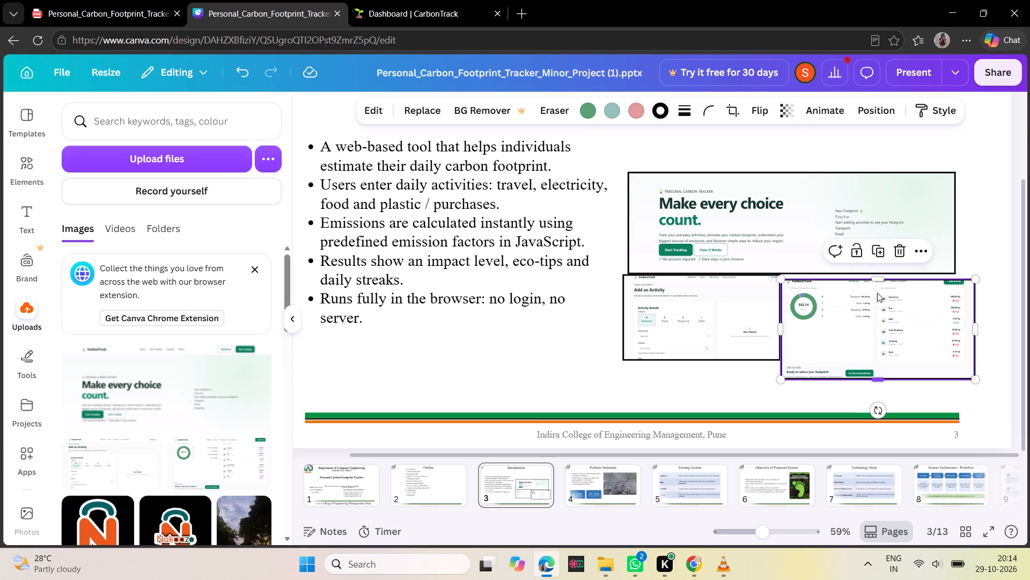
pyautogui.moveTo(879, 279); pyautogui.dragTo(879, 267)
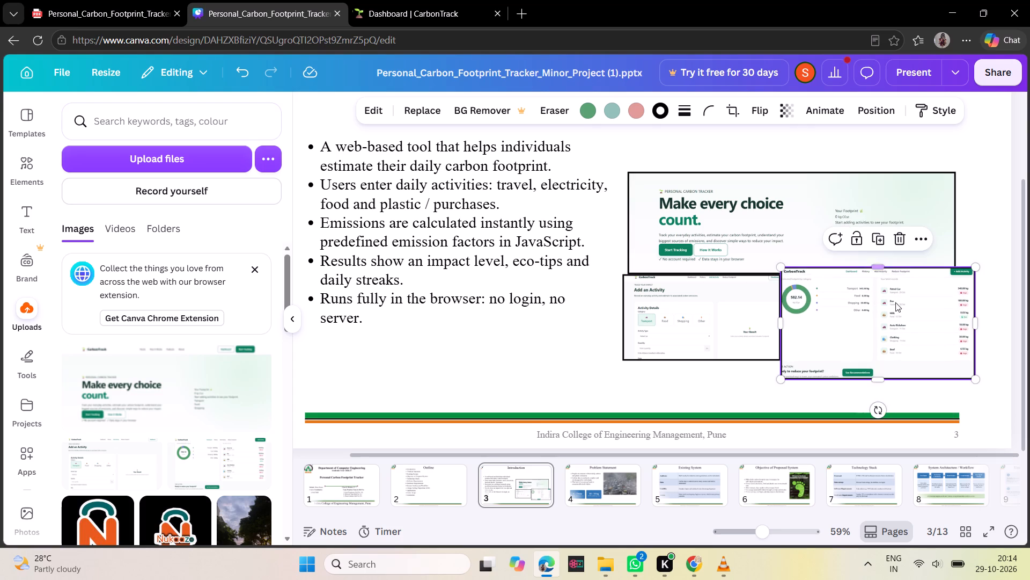
pyautogui.moveTo(894, 313); pyautogui.dragTo(902, 331)
pyautogui.moveTo(791, 342); pyautogui.dragTo(786, 342)
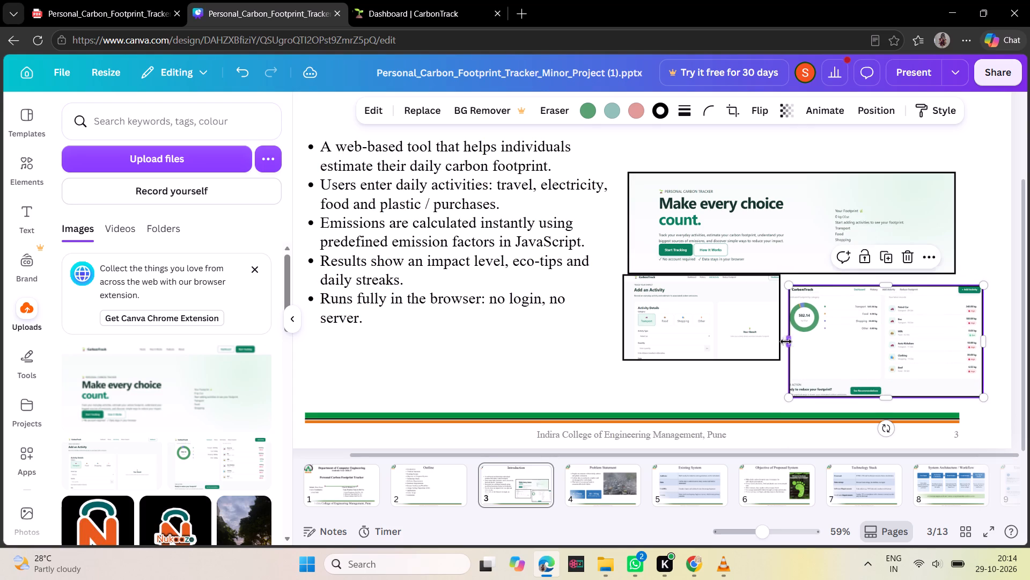
pyautogui.moveTo(786, 342); pyautogui.dragTo(781, 343)
pyautogui.moveTo(886, 285); pyautogui.dragTo(886, 274)
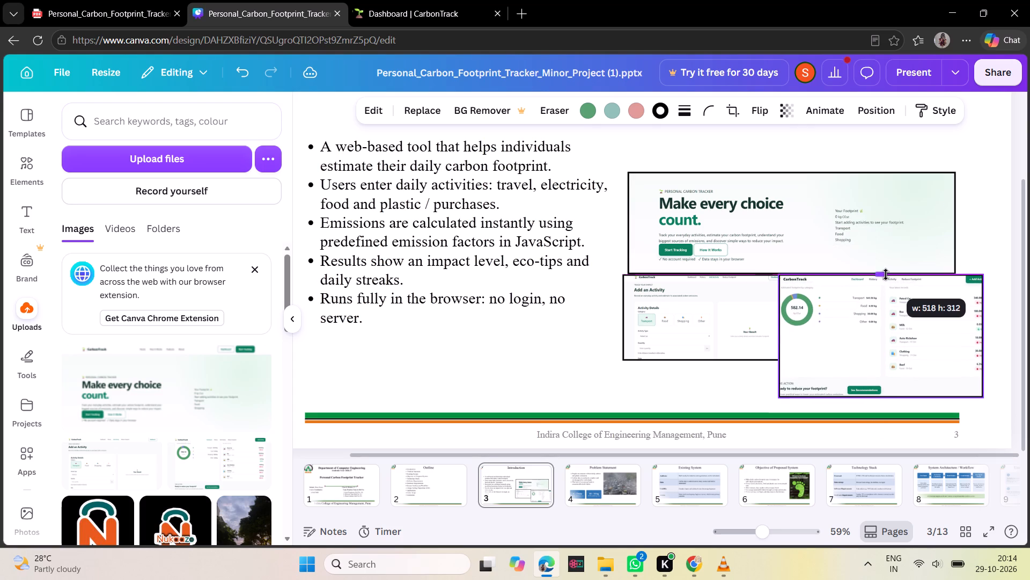
pyautogui.moveTo(886, 274); pyautogui.dragTo(877, 293)
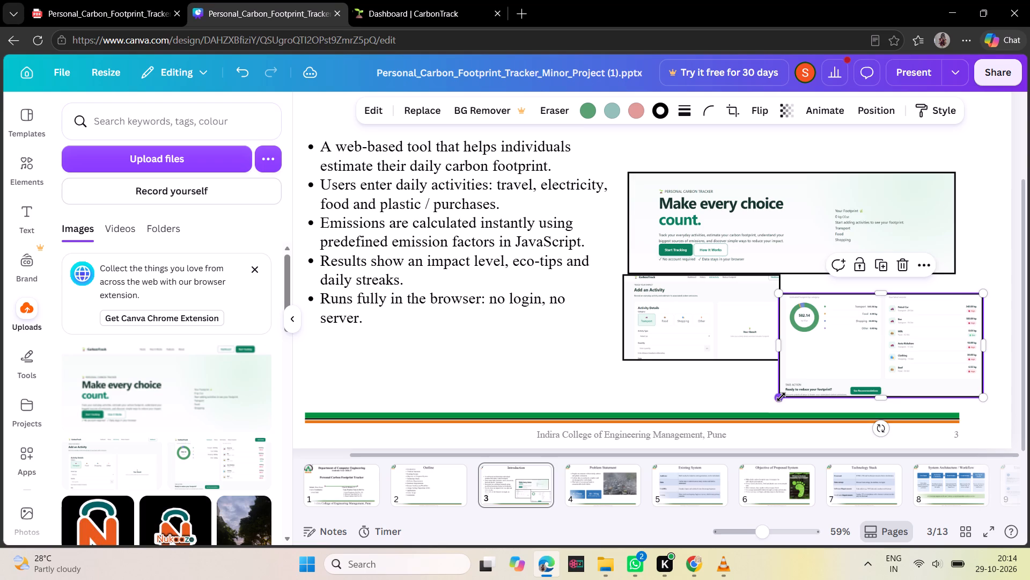
# Shrink the dashboard screenshot from its lower inner corner and fine-tune its edges to about 427 by 237.
pyautogui.moveTo(781, 397); pyautogui.dragTo(823, 391)
pyautogui.moveTo(896, 291); pyautogui.dragTo(893, 284)
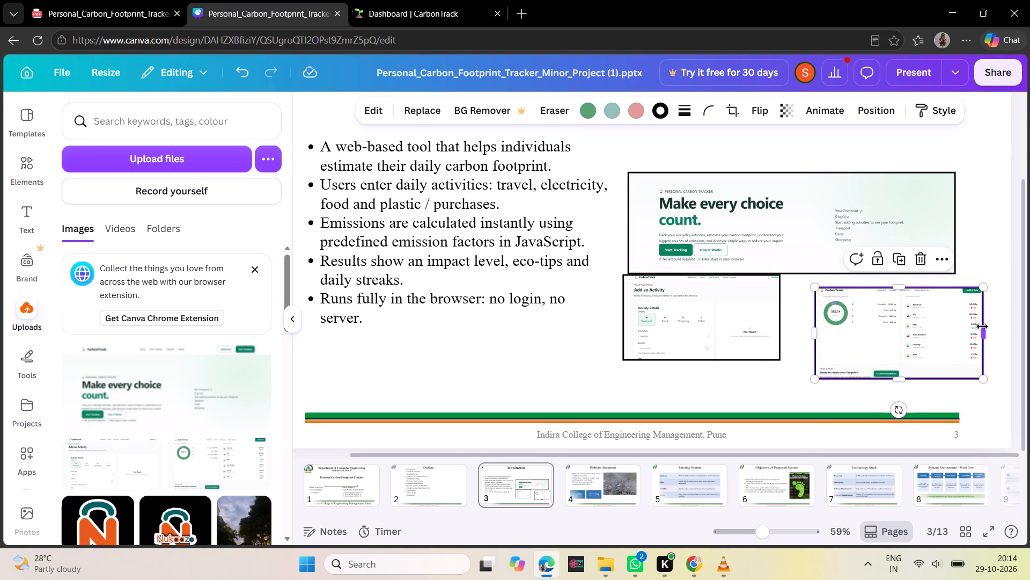
pyautogui.click(982, 327)
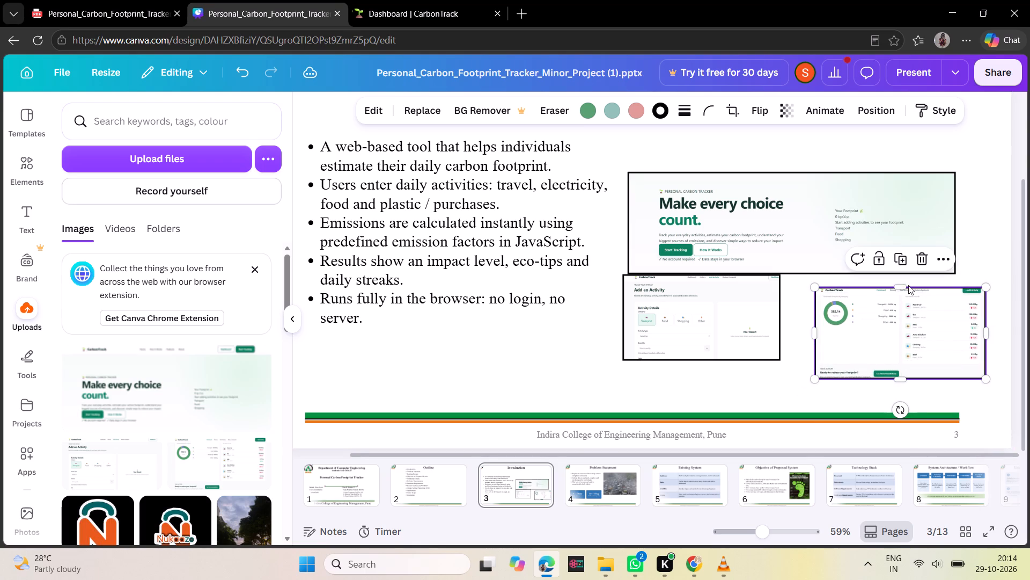
pyautogui.click(899, 285)
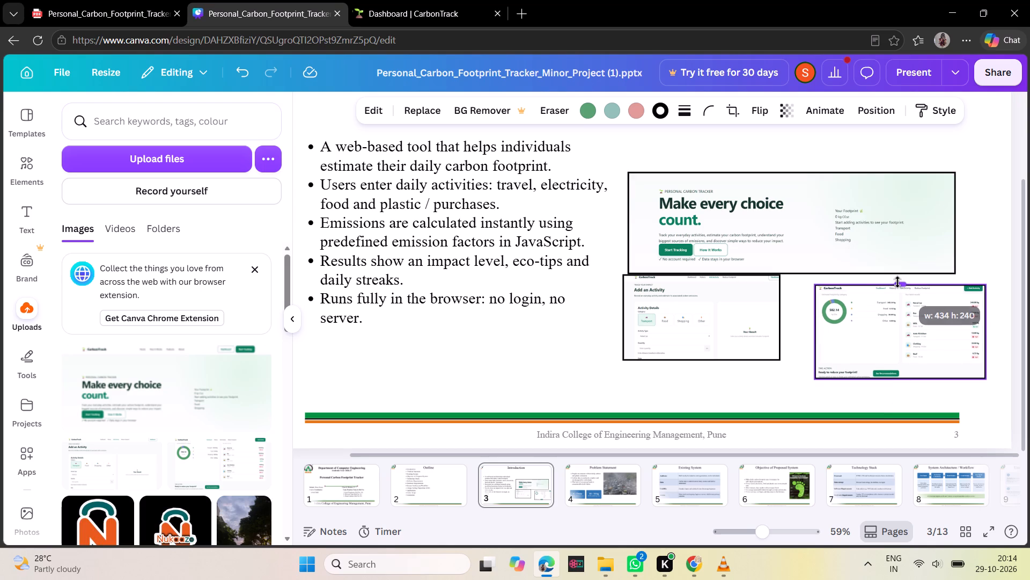
pyautogui.click(817, 328)
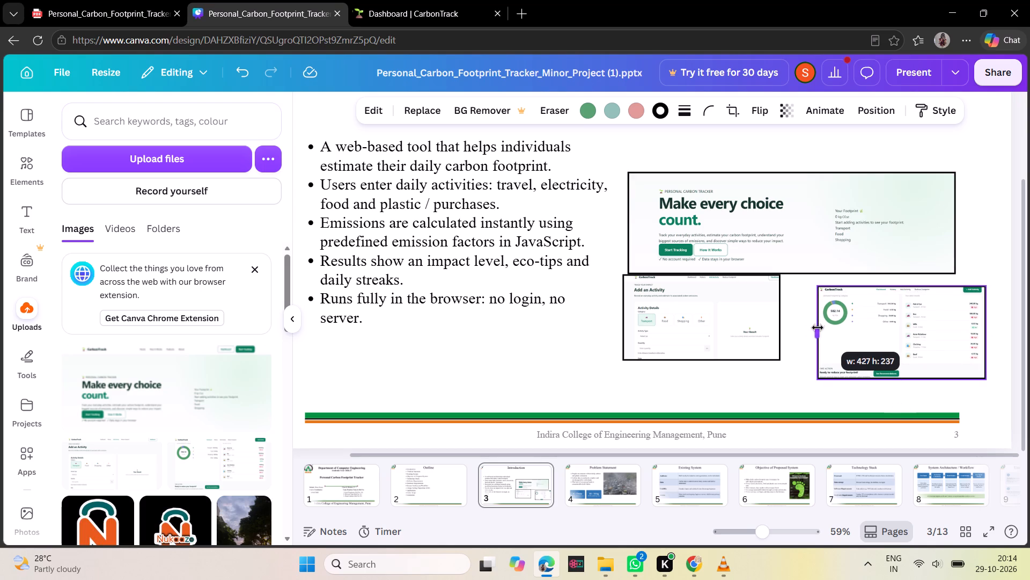
# Place the dashboard screenshot directly beneath the Make every choice count screenshot with their right edges aligned.
pyautogui.moveTo(913, 357); pyautogui.dragTo(882, 343)
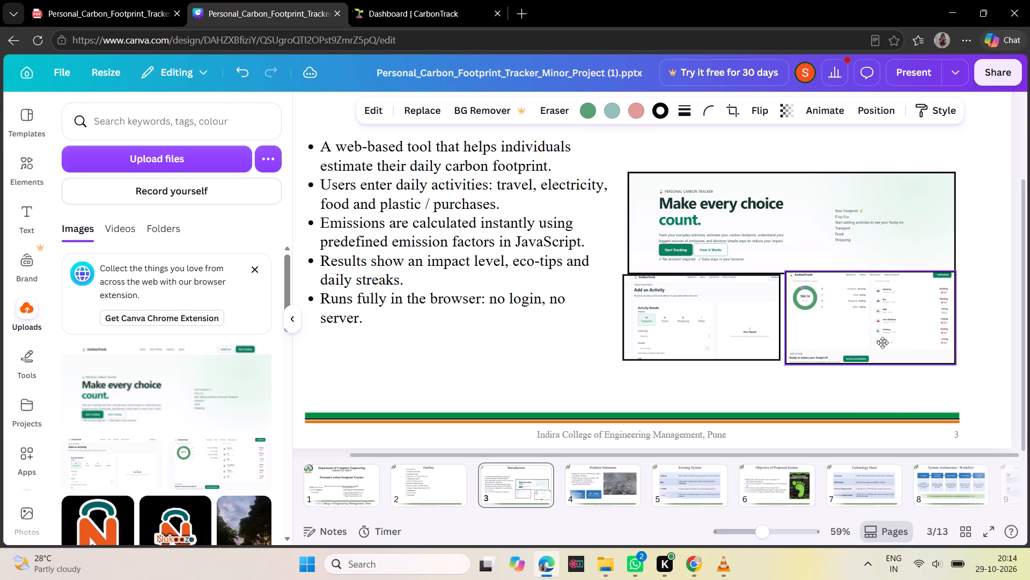
pyautogui.moveTo(882, 343); pyautogui.dragTo(881, 346)
# Move the Add an Activity screenshot down and enlarge it by extending its top, bottom and inner edges toward the dashboard's size.
pyautogui.moveTo(725, 326); pyautogui.dragTo(722, 341)
pyautogui.click(702, 286)
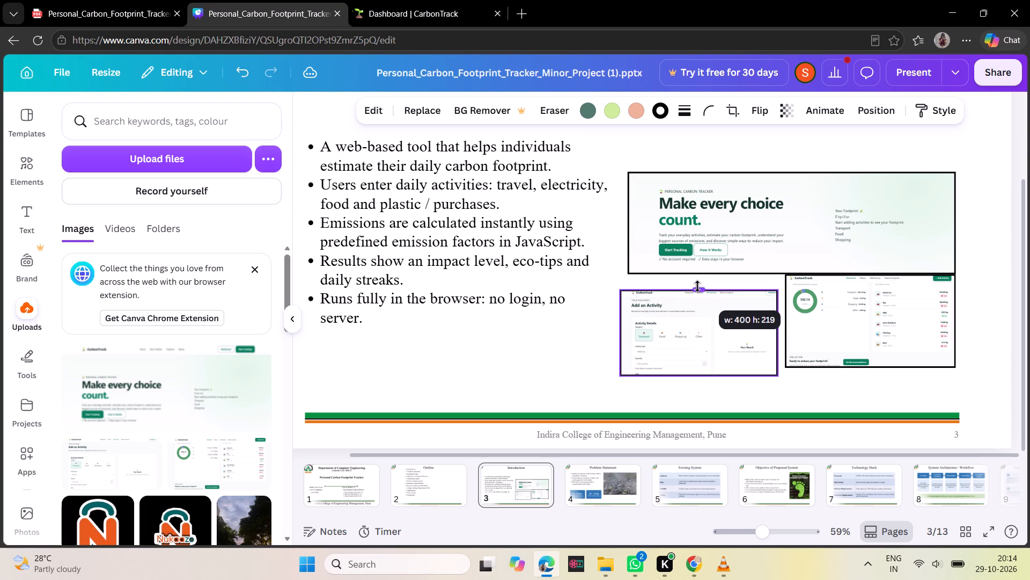
pyautogui.click(698, 376)
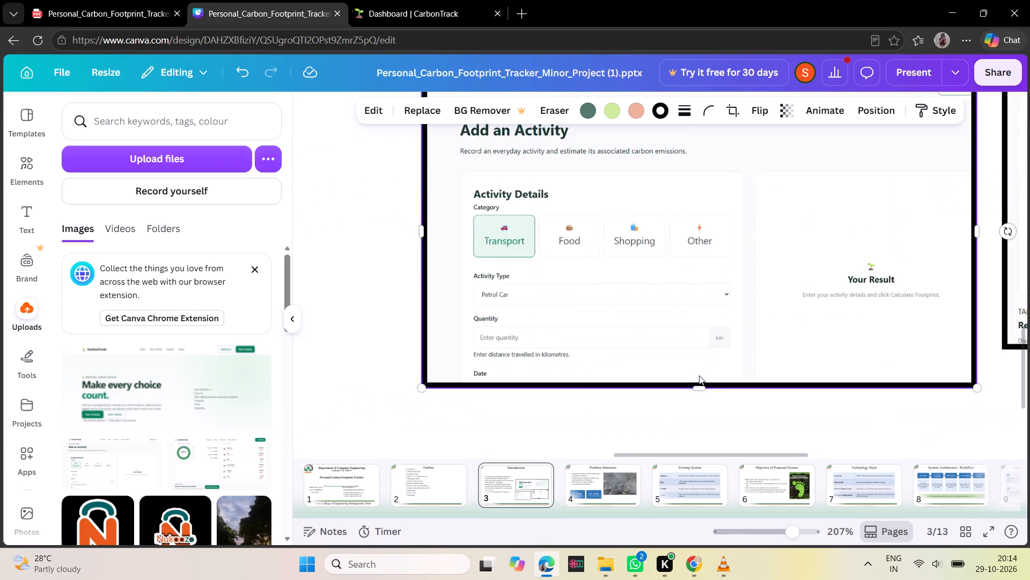
pyautogui.hscroll(-1, 699, 375)
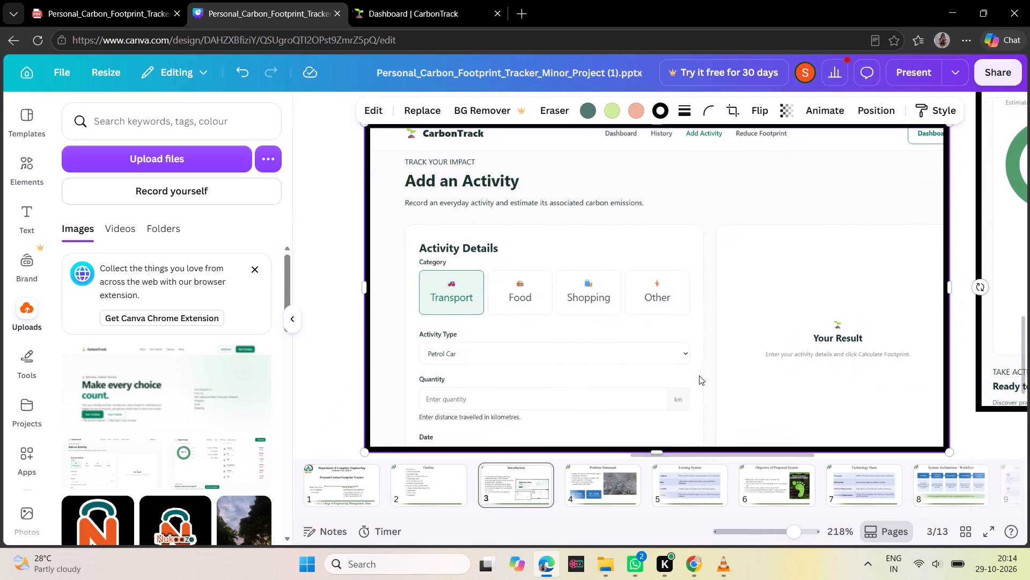
pyautogui.hscroll(-1, 699, 375)
pyautogui.moveTo(947, 289); pyautogui.dragTo(953, 289)
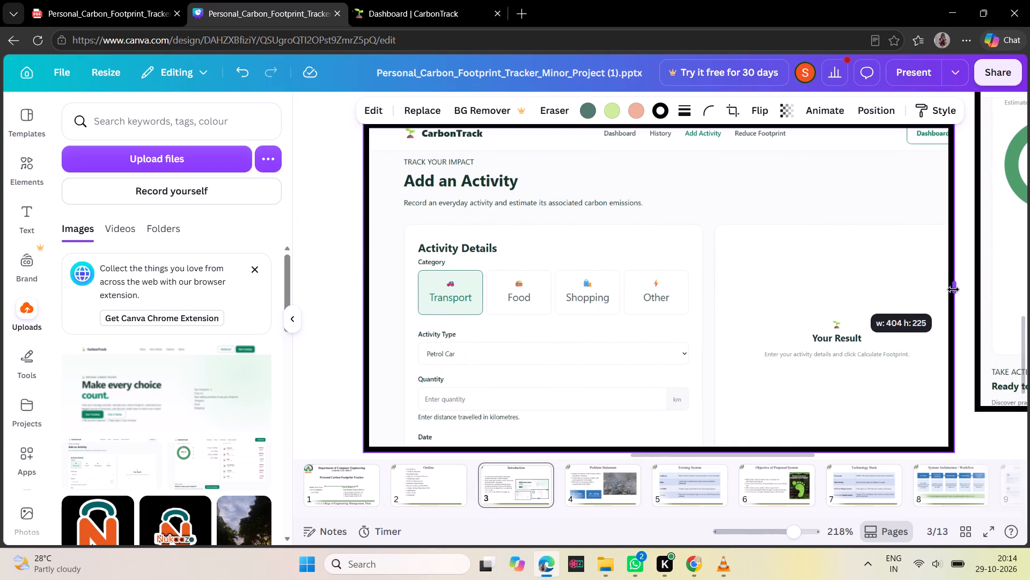
pyautogui.moveTo(953, 289); pyautogui.dragTo(965, 291)
pyautogui.scroll(2, 689, 269)
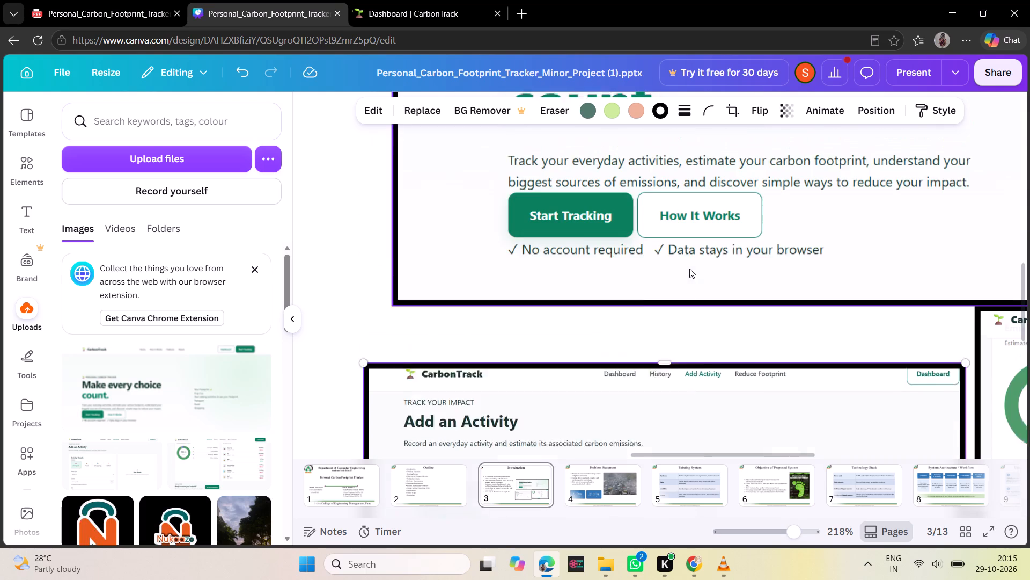
pyautogui.scroll(-1, 688, 327)
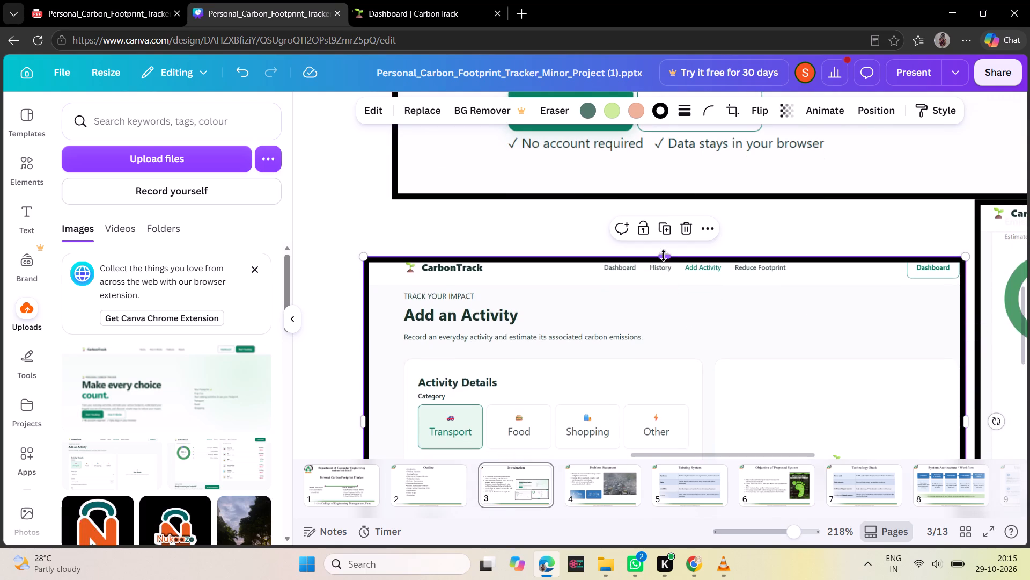
pyautogui.moveTo(664, 256); pyautogui.dragTo(658, 250)
pyautogui.scroll(-1, 720, 279)
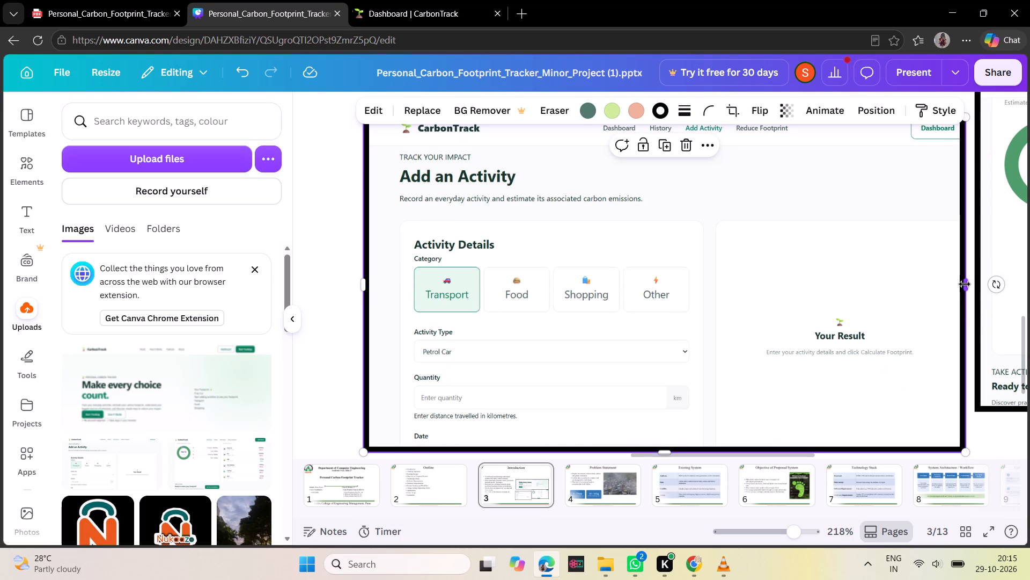
pyautogui.moveTo(965, 284); pyautogui.dragTo(972, 285)
# Move the Add an Activity screenshot up against the top screenshot's lower edge and the dashboard's inner edge.
pyautogui.moveTo(671, 290); pyautogui.dragTo(673, 266)
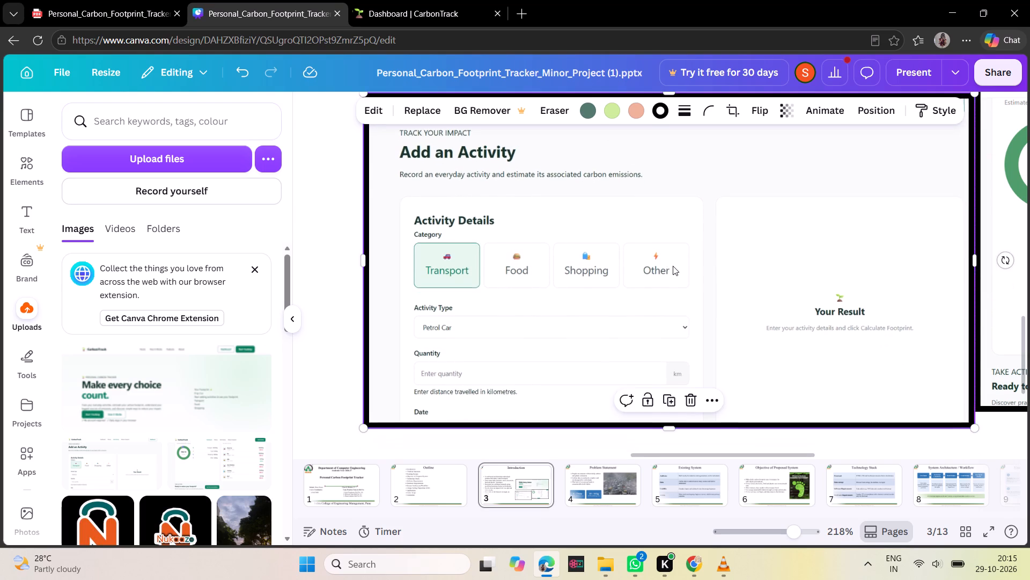
pyautogui.scroll(2, 673, 266)
pyautogui.scroll(-1, 711, 313)
pyautogui.moveTo(727, 357); pyautogui.dragTo(732, 343)
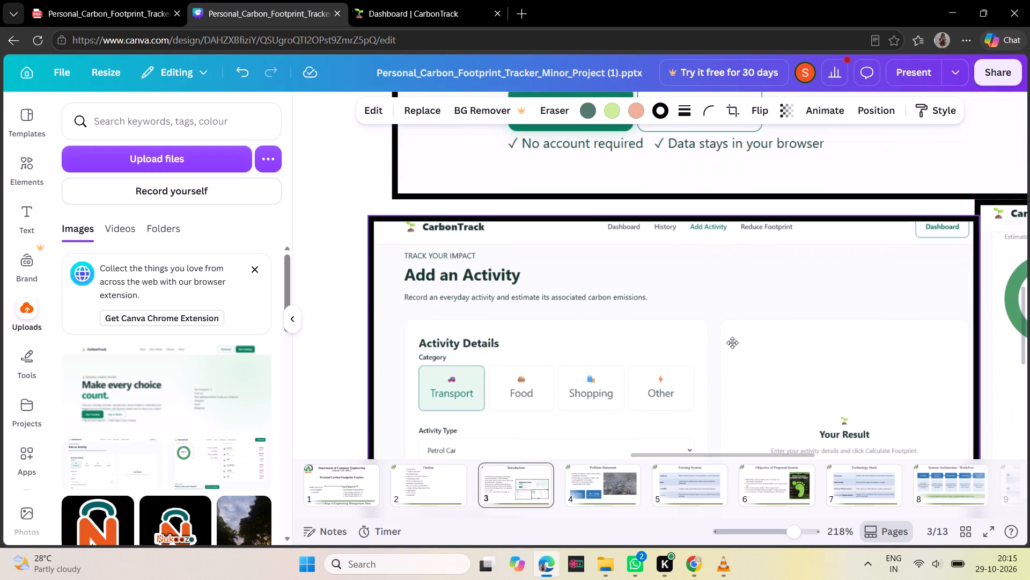
pyautogui.moveTo(732, 343); pyautogui.dragTo(731, 330)
# Extend the Add an Activity screenshot's bottom edge and trim its left edge to the top screenshot's left edge, about 400 by 232.
pyautogui.scroll(-1, 703, 328)
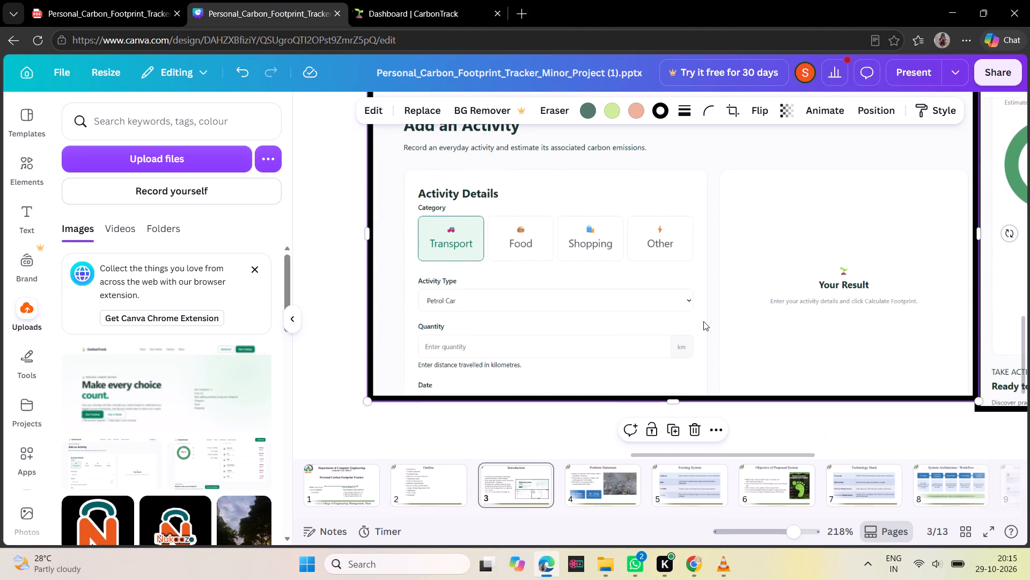
pyautogui.moveTo(674, 400); pyautogui.dragTo(674, 405)
pyautogui.scroll(2, 678, 301)
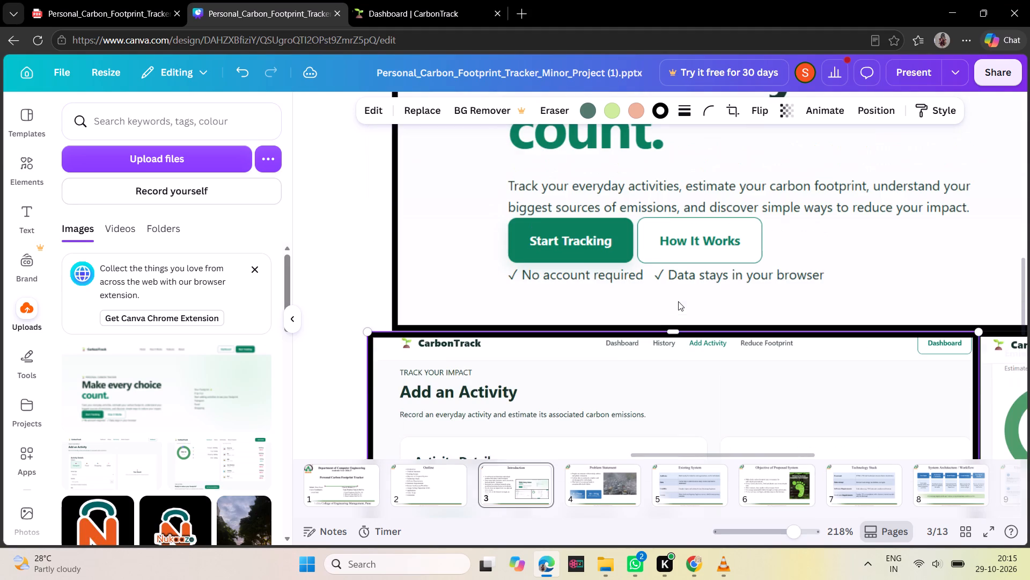
pyautogui.scroll(-1, 645, 342)
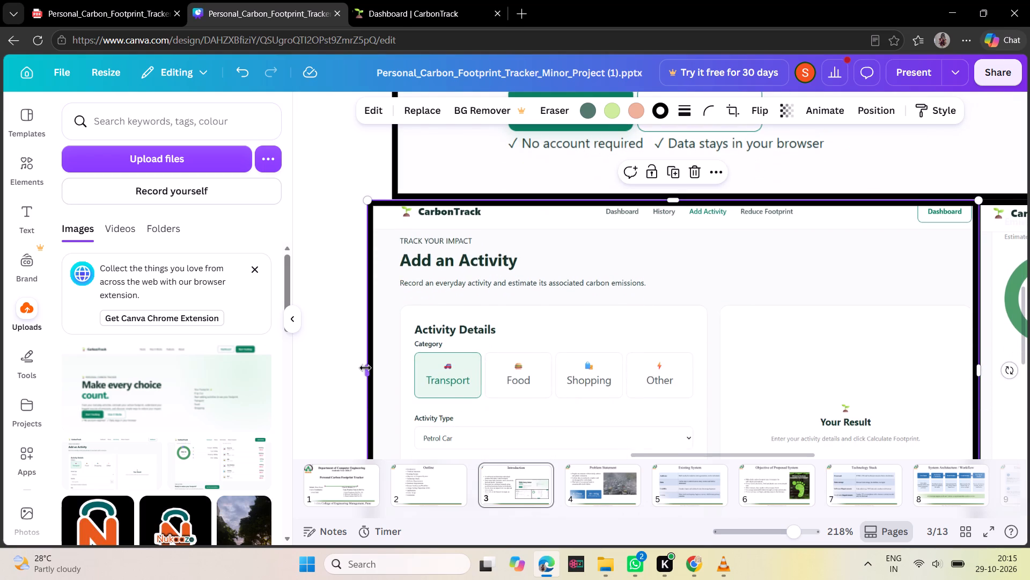
pyautogui.moveTo(366, 368); pyautogui.dragTo(379, 368)
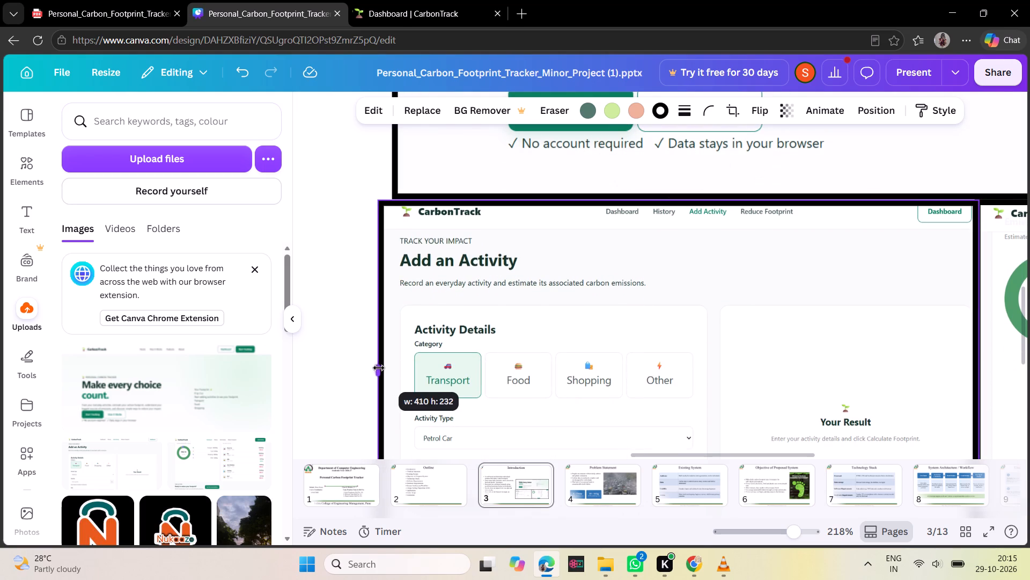
pyautogui.moveTo(379, 368); pyautogui.dragTo(393, 368)
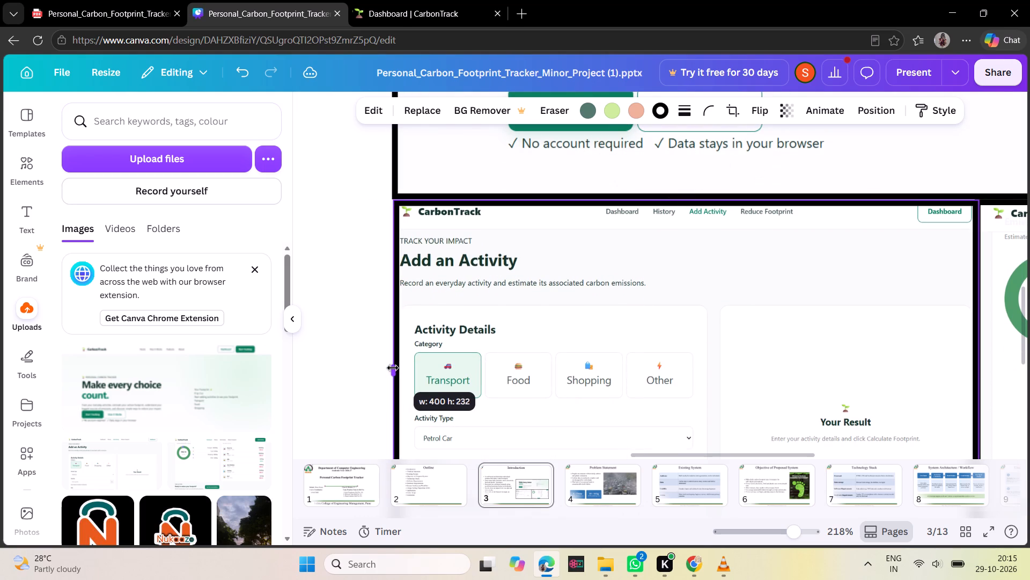
# Fine-tune the Add an Activity screenshot's bottom and side edges so it lines up with the dashboard and top screenshots.
pyautogui.scroll(-1, 610, 381)
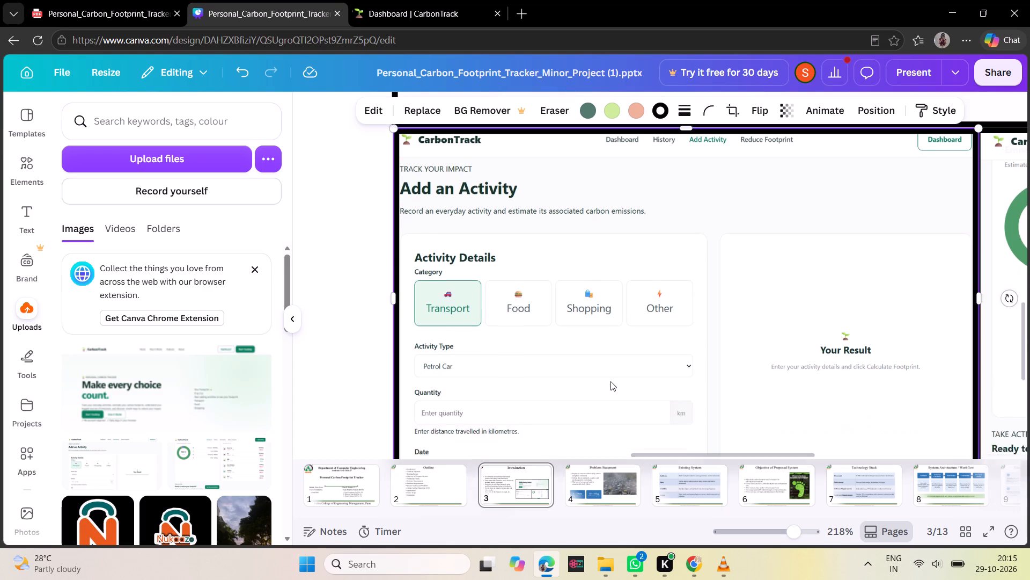
pyautogui.scroll(-1, 610, 381)
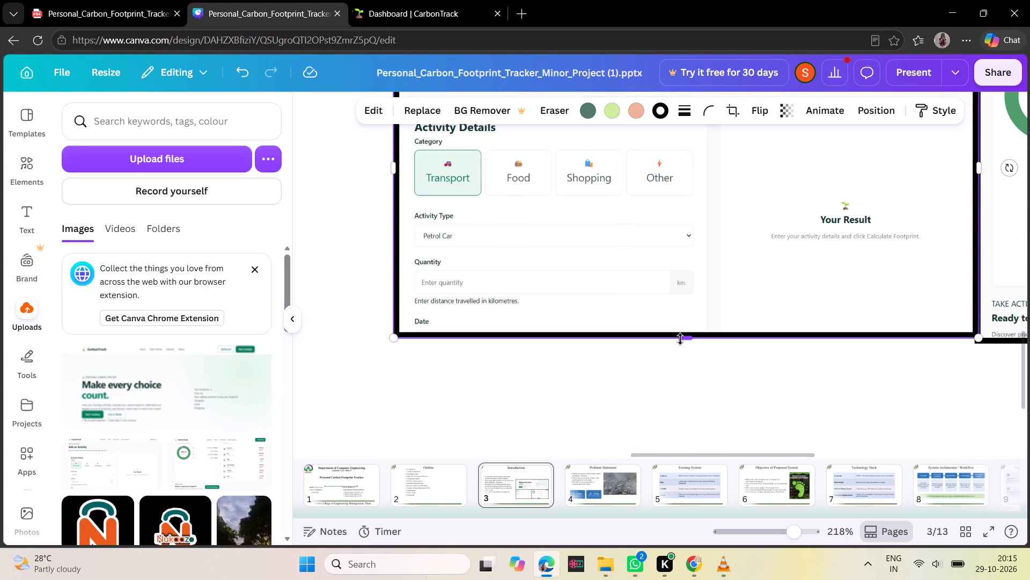
pyautogui.click(681, 339)
pyautogui.scroll(2, 681, 322)
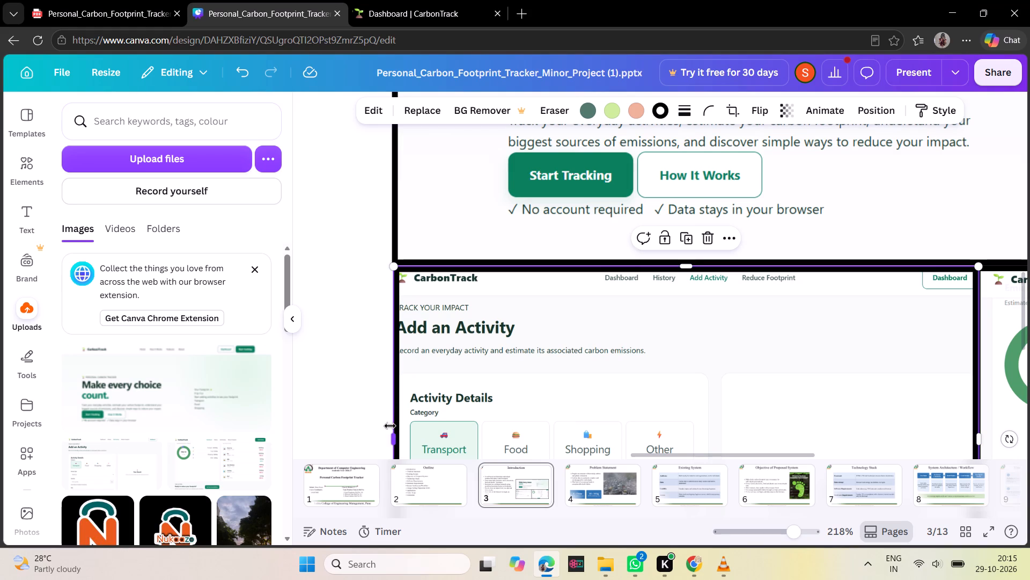
pyautogui.click(979, 438)
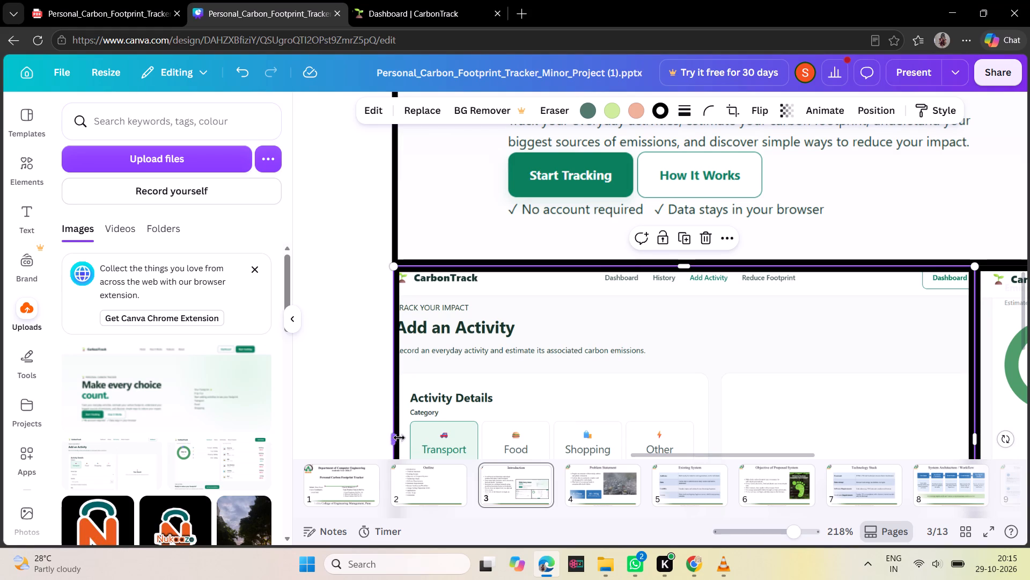
pyautogui.click(600, 428)
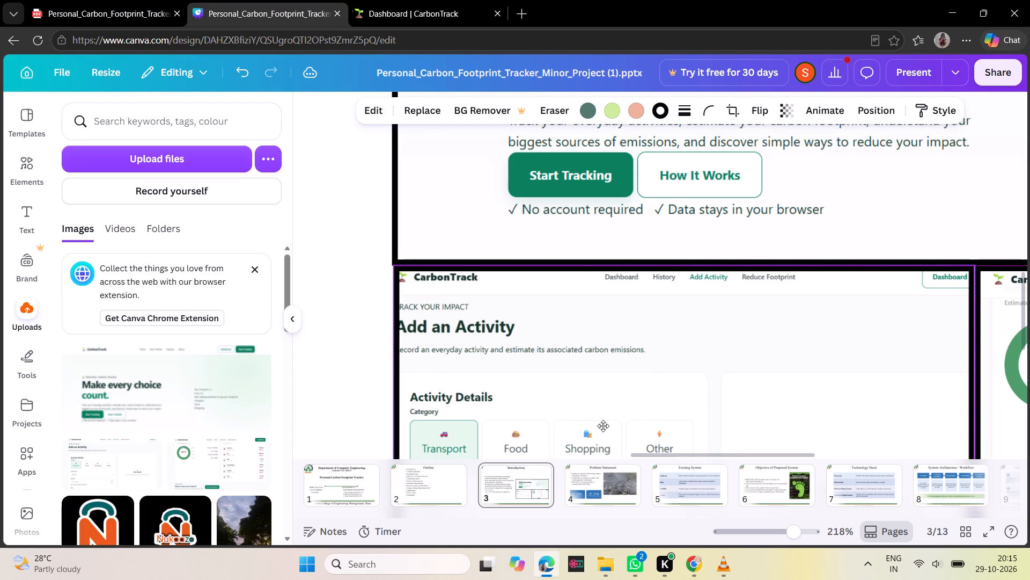
pyautogui.click(396, 437)
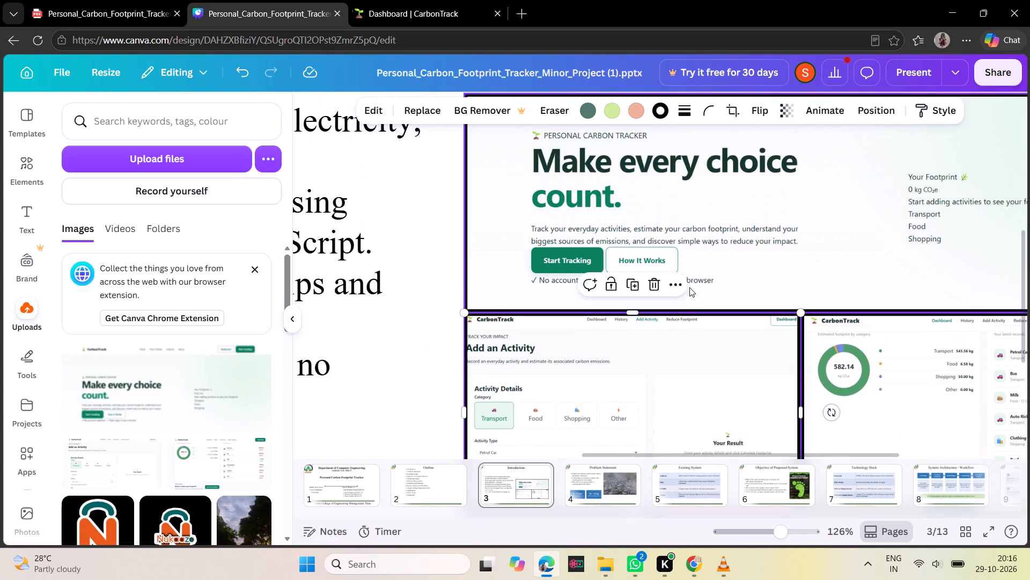
# Deselect the screenshots and inspect how their borders and outer edges line up on the dashboard side.
pyautogui.hscroll(-5, 689, 287)
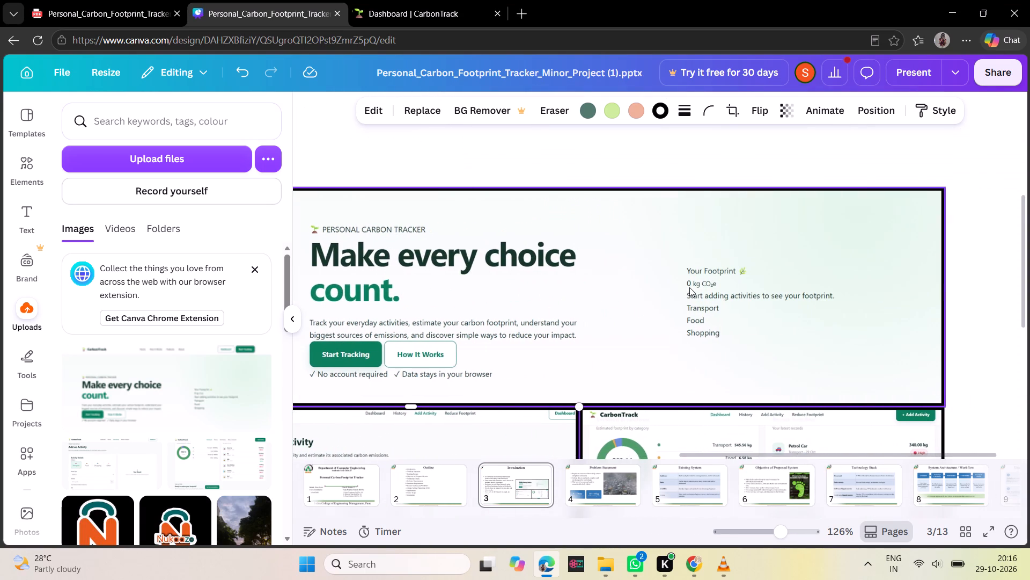
pyautogui.hscroll(-1, 689, 287)
pyautogui.scroll(-1, 689, 287)
pyautogui.click(1004, 344)
pyautogui.scroll(-1, 1004, 344)
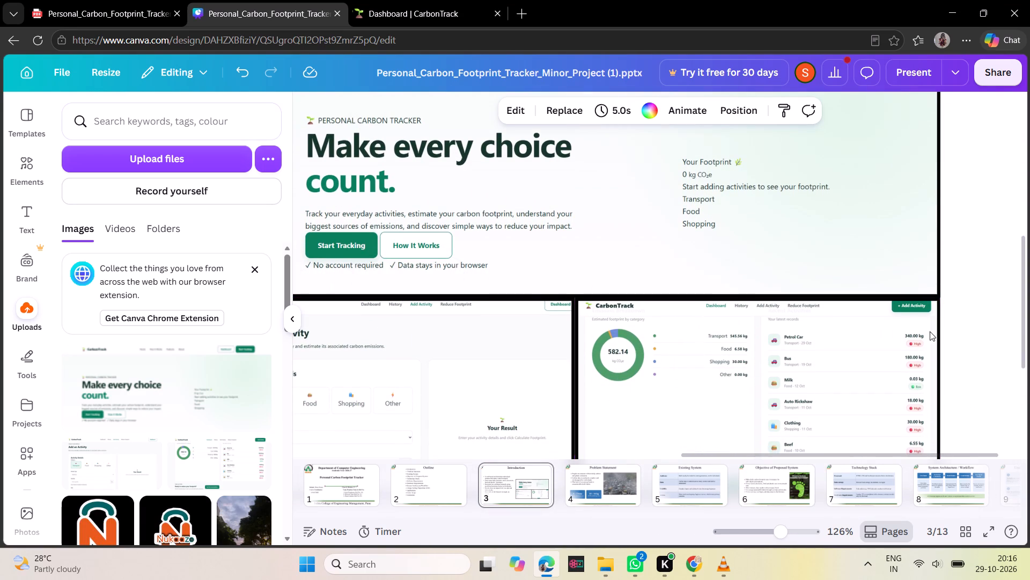
# Remove the borders from the dashboard, Add an Activity and top home page screenshots on the Introduction slide.
pyautogui.scroll(-1, 781, 344)
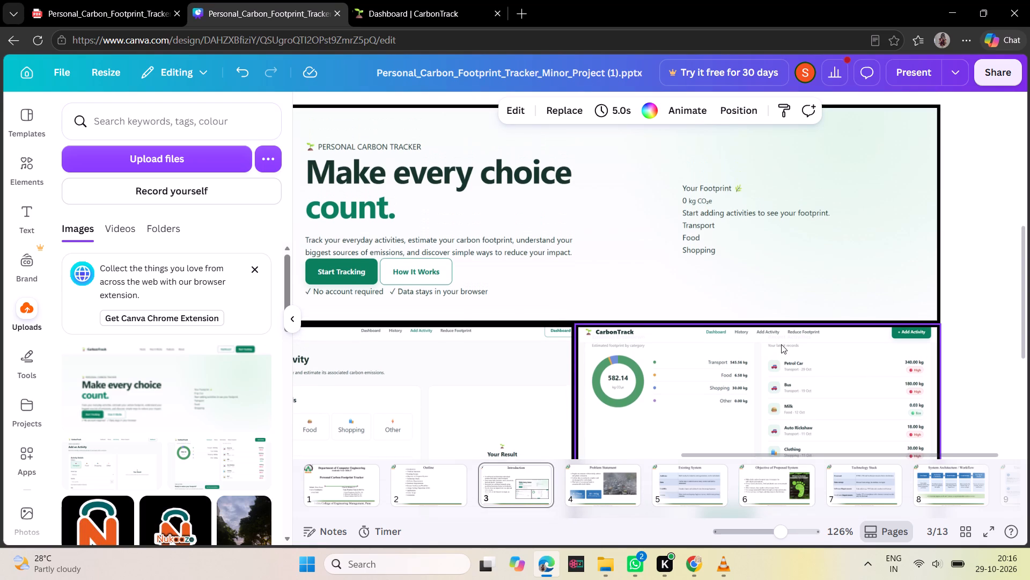
pyautogui.scroll(-1, 781, 344)
pyautogui.scroll(-1, 580, 147)
pyautogui.click(712, 397)
pyautogui.scroll(-1, 712, 397)
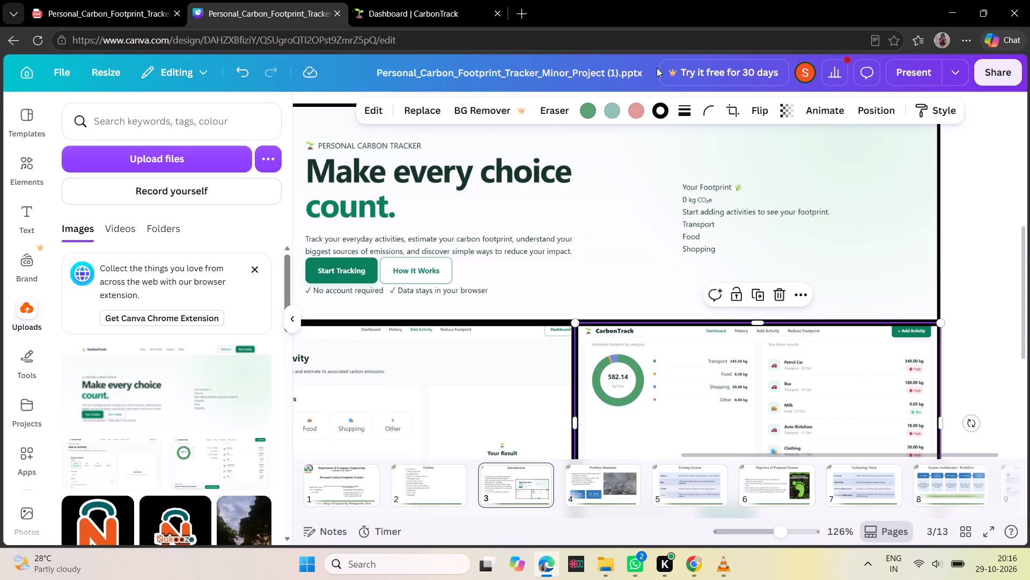
pyautogui.scroll(-1, 719, 105)
pyautogui.click(694, 109)
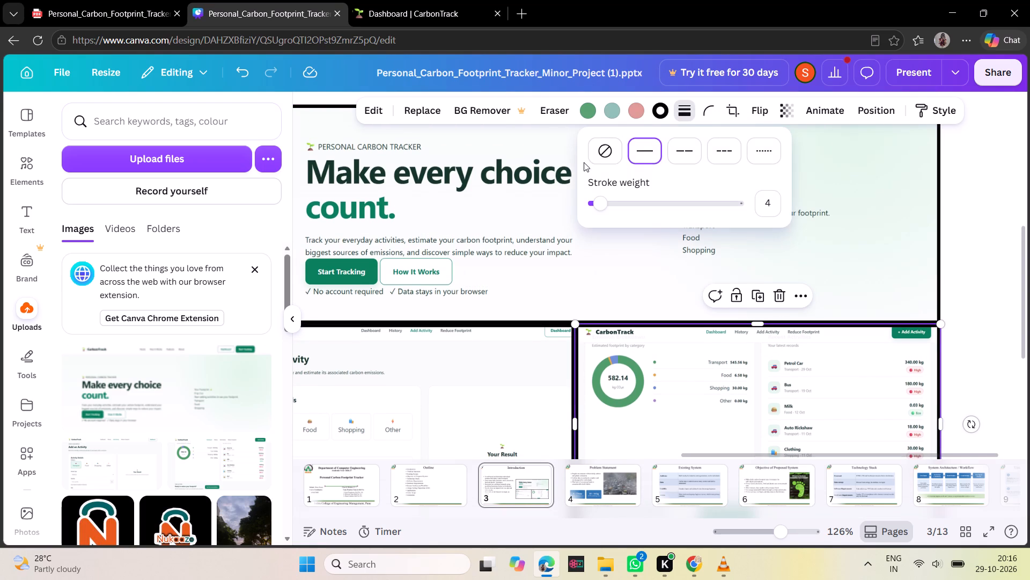
pyautogui.click(608, 154)
pyautogui.click(443, 446)
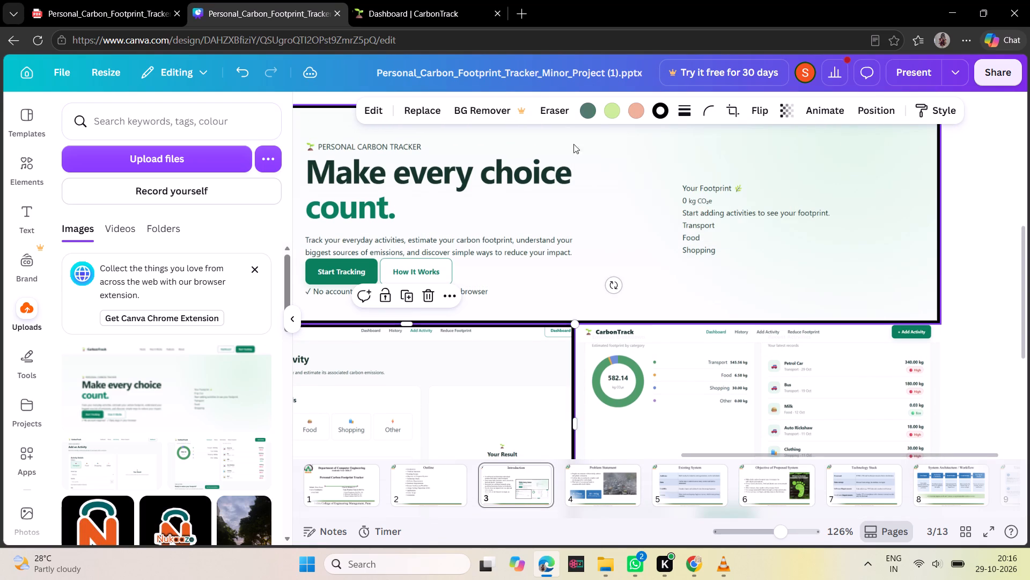
pyautogui.click(691, 110)
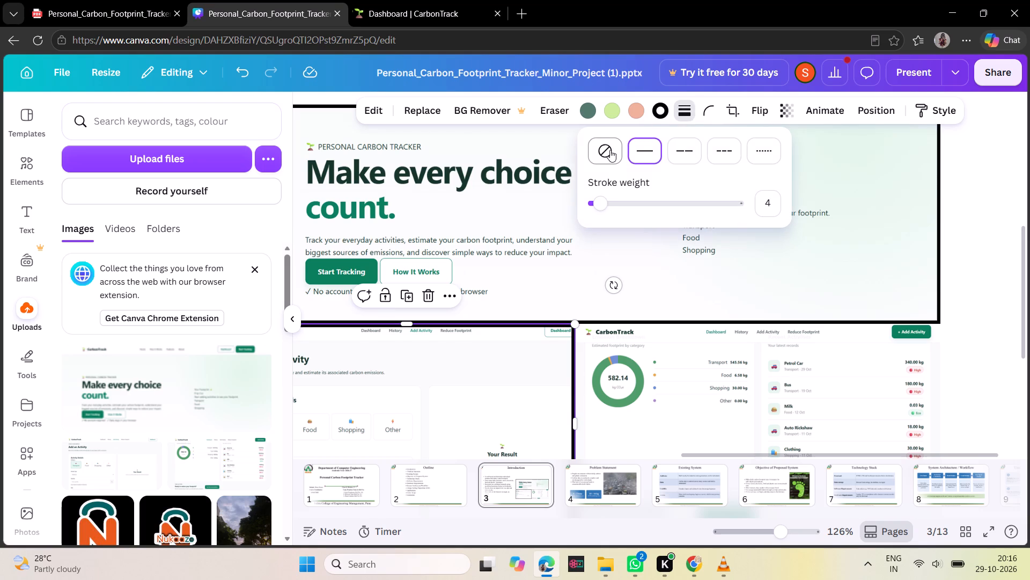
pyautogui.click(610, 150)
pyautogui.click(582, 278)
pyautogui.click(667, 111)
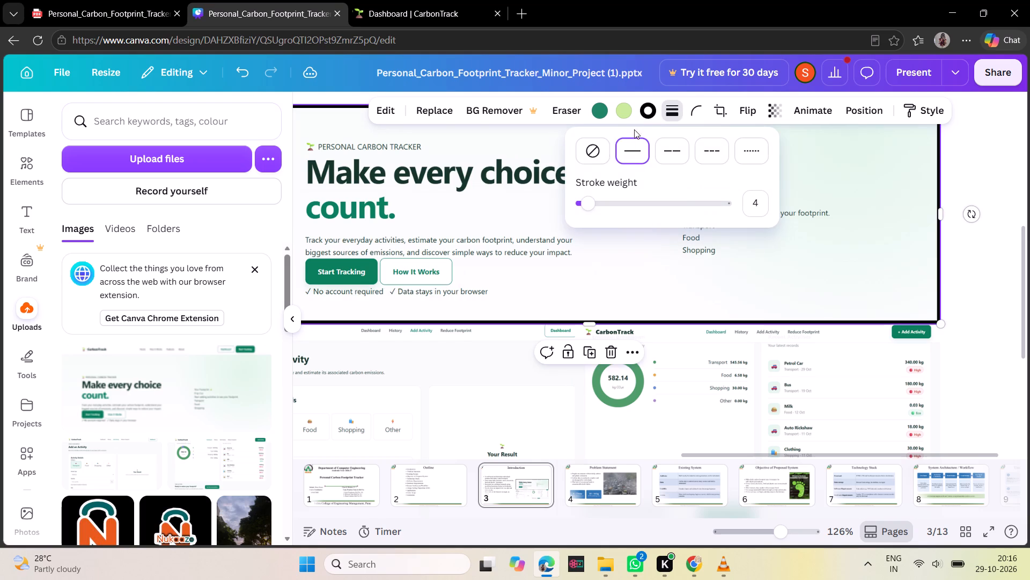
pyautogui.click(588, 160)
pyautogui.click(981, 290)
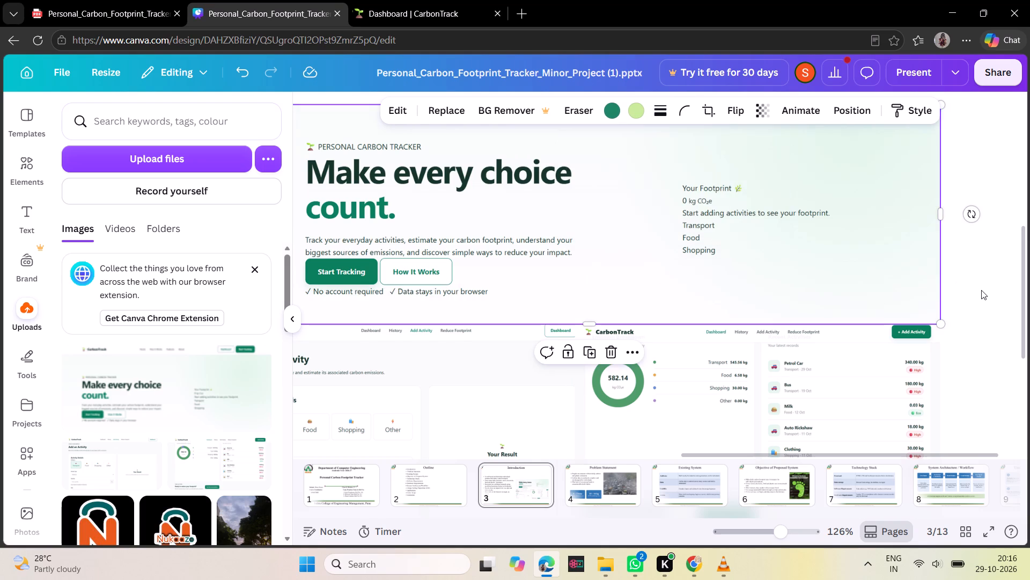
pyautogui.keyDown('ctrl'); pyautogui.scroll(-4, 1029, 310); pyautogui.keyUp('ctrl')
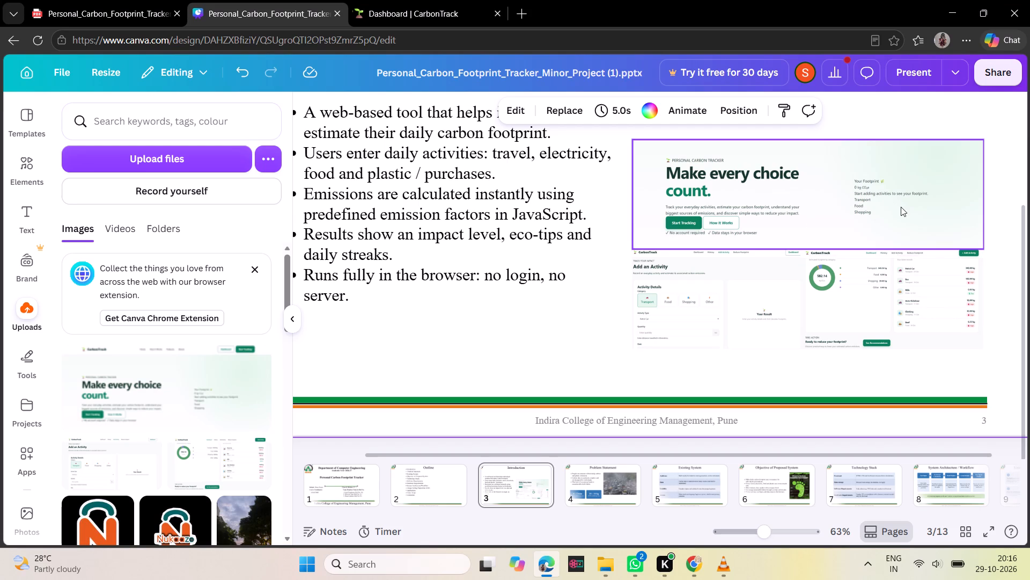
# On slide 1, move the green-and-orange divider line up to just beneath the Personal Carbon Footprint Tracker title.
pyautogui.click(438, 477)
pyautogui.click(348, 480)
pyautogui.scroll(1, 583, 300)
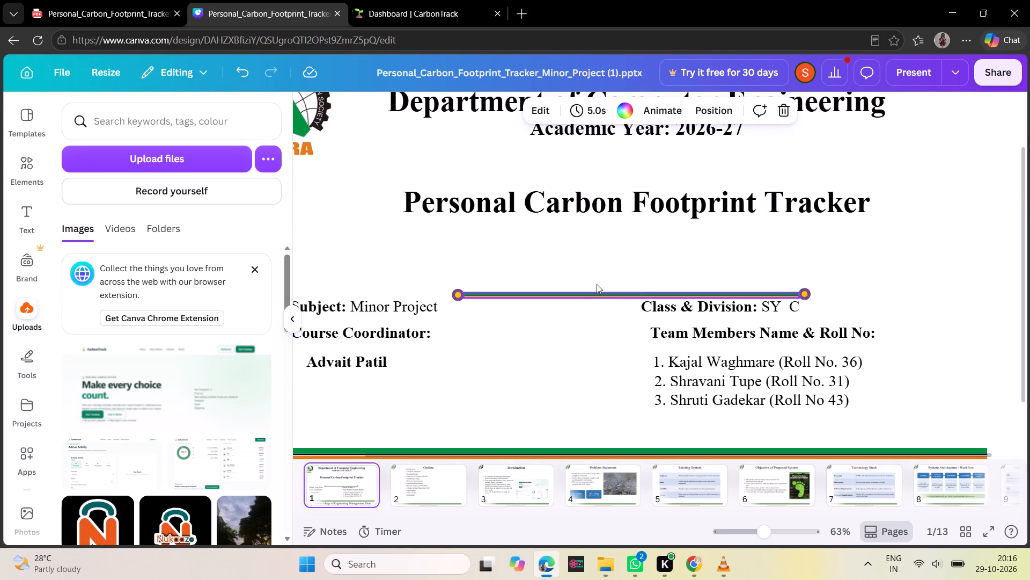
pyautogui.moveTo(591, 293); pyautogui.dragTo(592, 250)
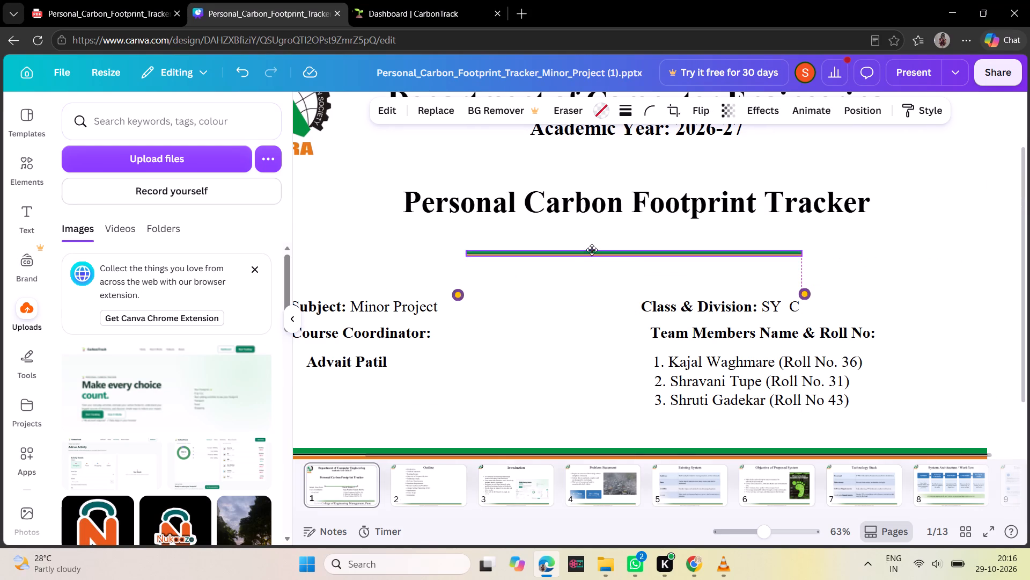
pyautogui.moveTo(592, 250); pyautogui.dragTo(592, 243)
# Move the purple circle and its yellow centre dot up onto the divider line's end on the Class & Division side.
pyautogui.click(809, 292)
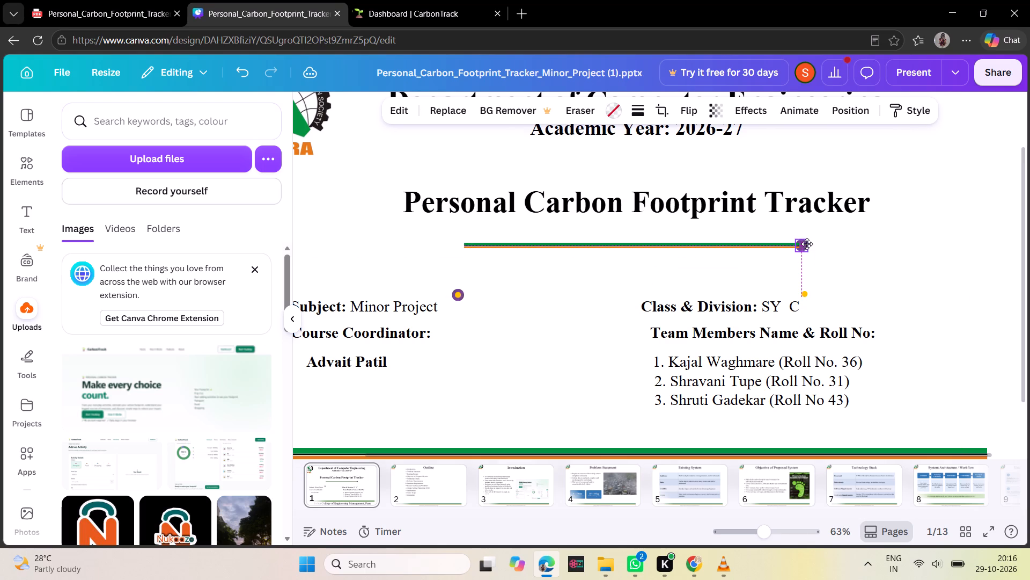
pyautogui.moveTo(804, 294); pyautogui.dragTo(803, 262)
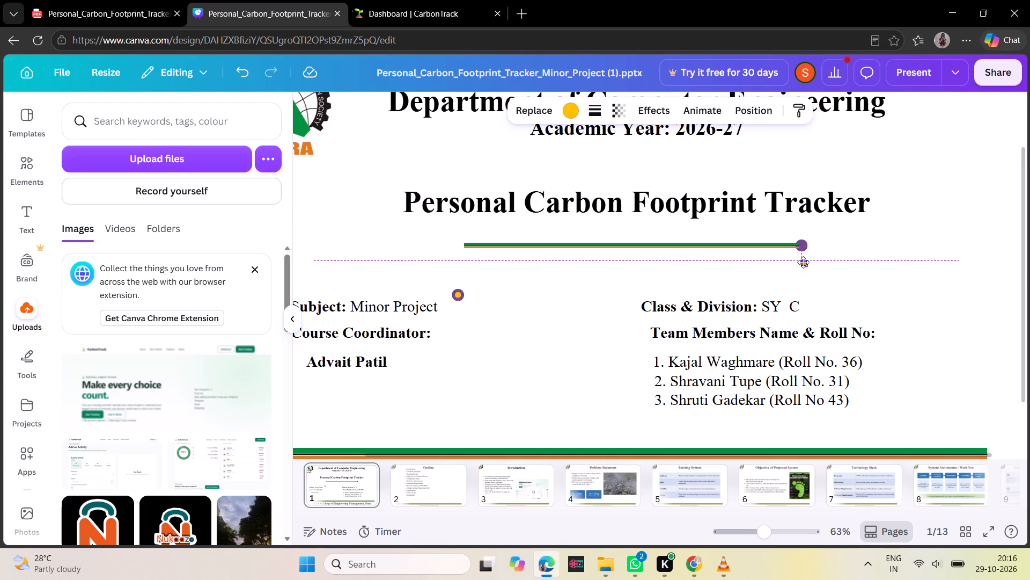
pyautogui.moveTo(803, 262); pyautogui.dragTo(803, 247)
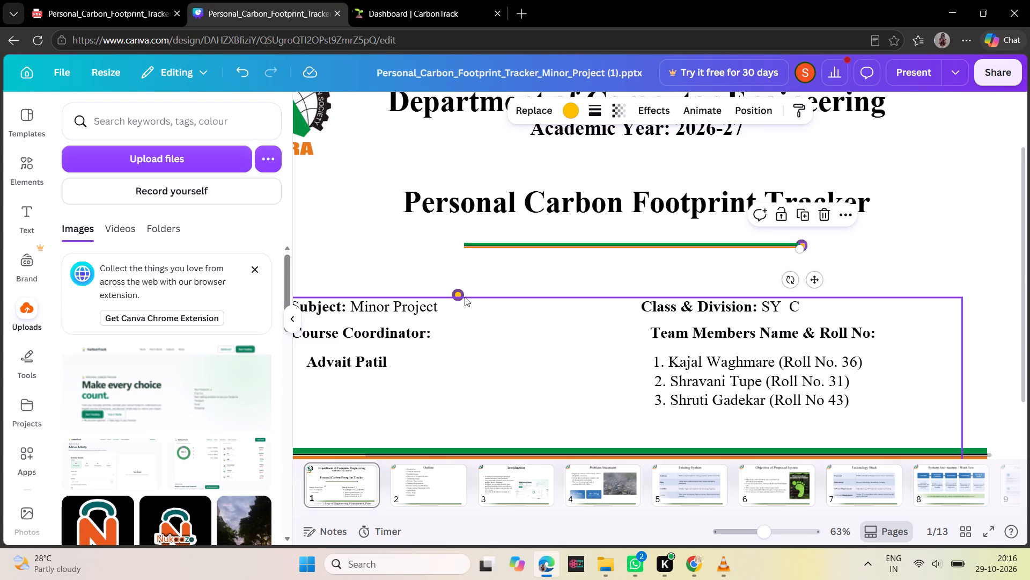
# Move the other purple circle and its yellow centre dot up onto the divider line's end on the Subject side.
pyautogui.moveTo(458, 292); pyautogui.dragTo(460, 265)
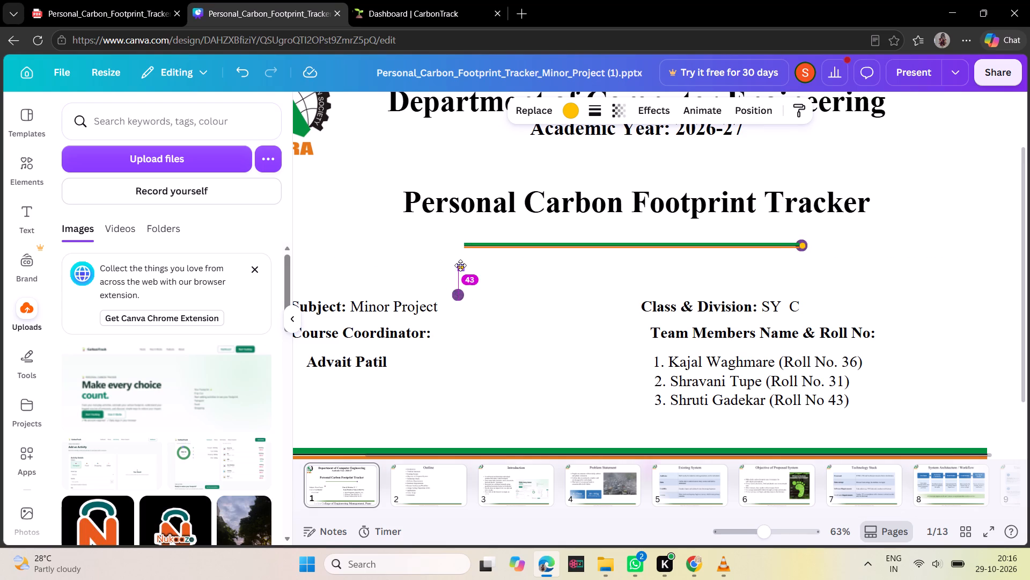
pyautogui.moveTo(460, 265); pyautogui.dragTo(468, 265)
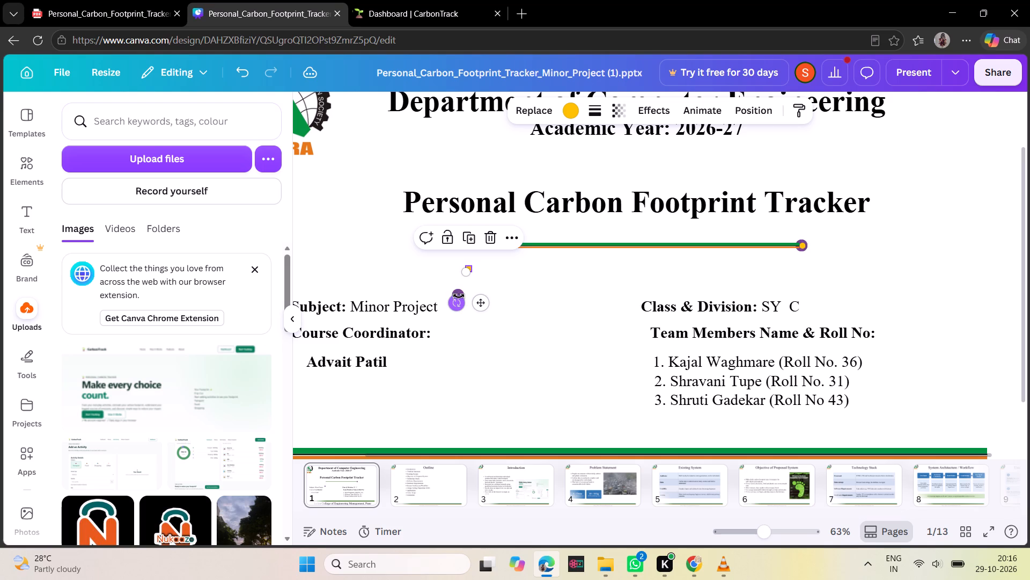
pyautogui.click(621, 264)
pyautogui.moveTo(453, 293); pyautogui.dragTo(453, 244)
pyautogui.moveTo(470, 267); pyautogui.dragTo(466, 254)
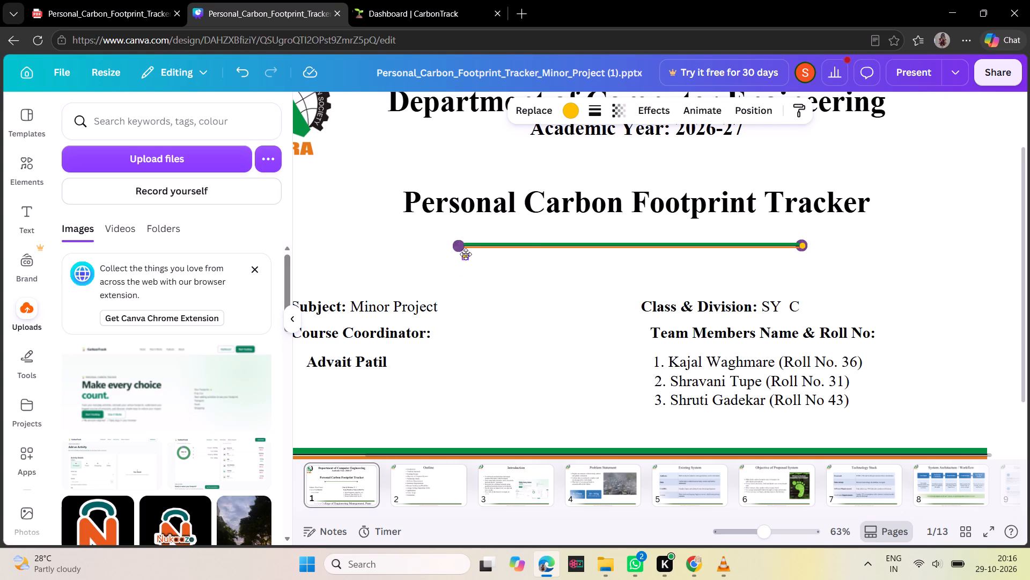
pyautogui.moveTo(466, 254); pyautogui.dragTo(461, 244)
pyautogui.moveTo(461, 244); pyautogui.dragTo(460, 244)
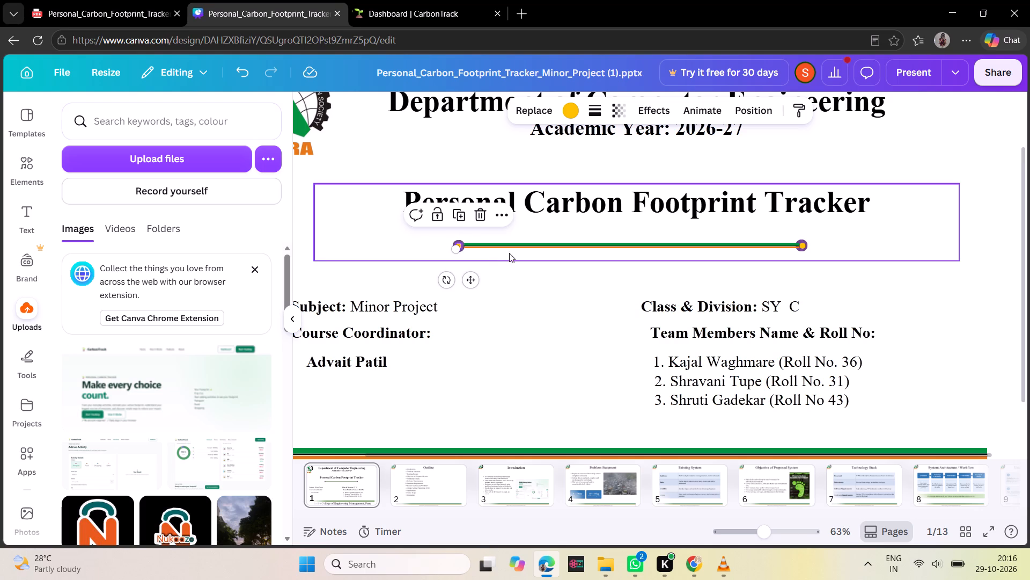
pyautogui.click(529, 274)
# Move the subject and team details text block up beneath the divider and slightly right, and set its alignment to justified.
pyautogui.moveTo(709, 315); pyautogui.dragTo(725, 283)
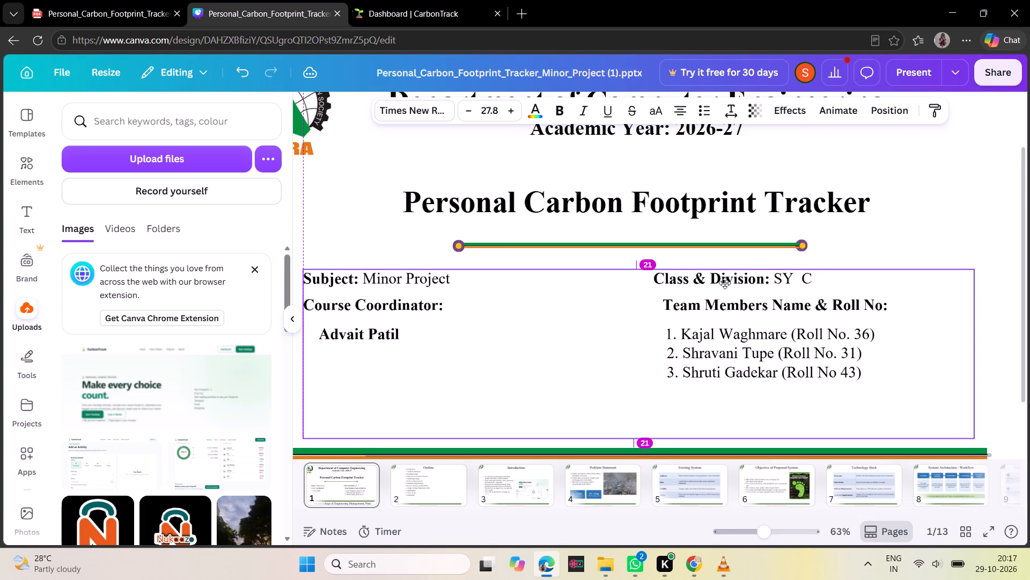
pyautogui.moveTo(725, 283); pyautogui.dragTo(748, 285)
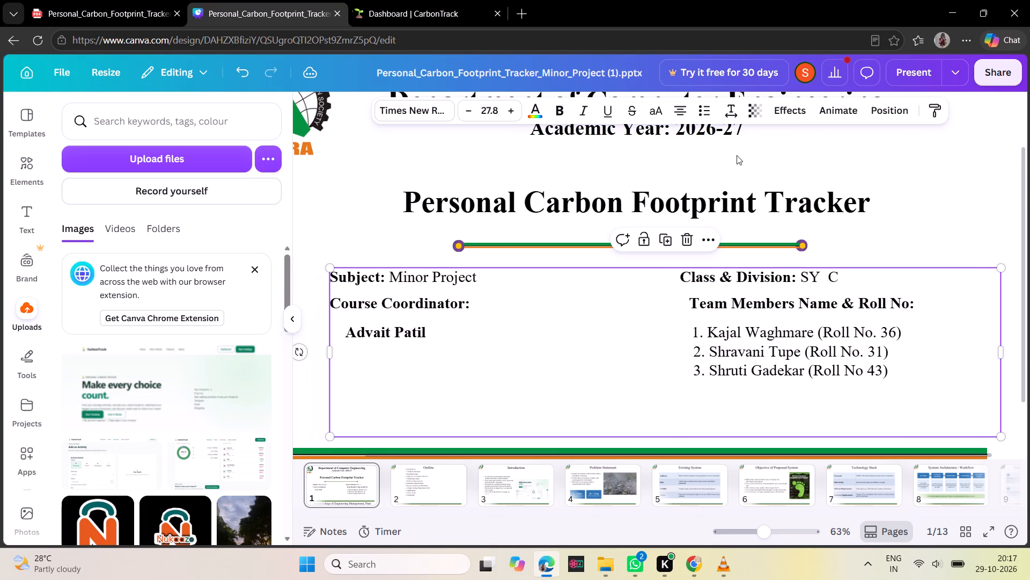
pyautogui.click(679, 117)
pyautogui.click(679, 117)
# Insert two spaces before the Class & Division label so it lines up with the Team Members heading.
pyautogui.click(822, 279)
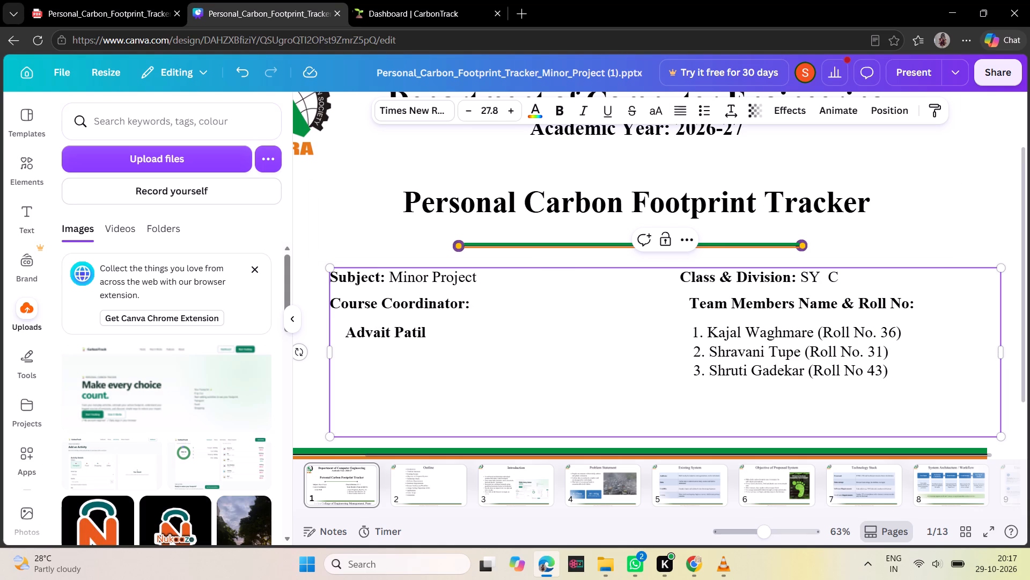
pyautogui.click(674, 279)
pyautogui.press('space')
pyautogui.press('space')
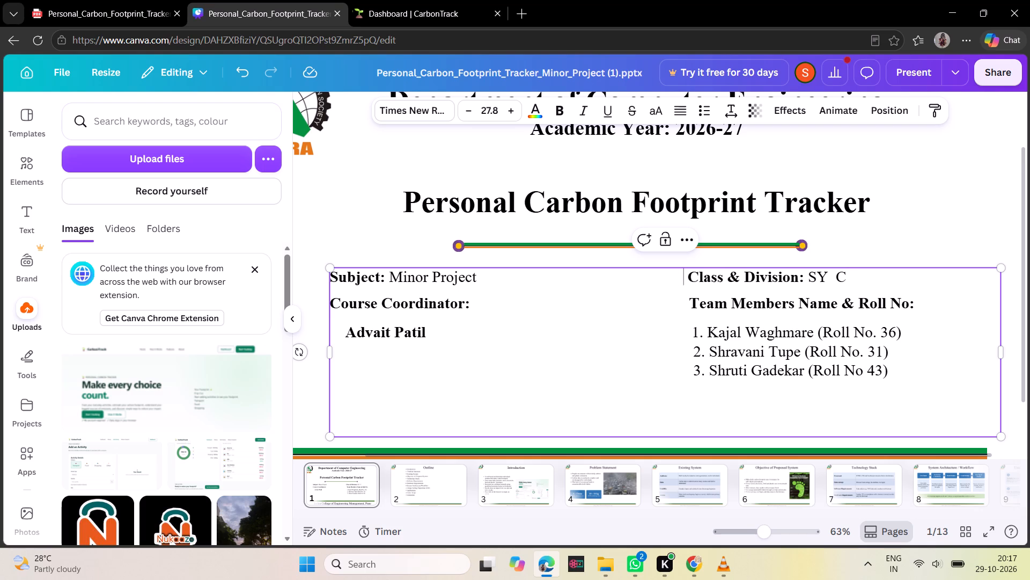
pyautogui.press('space')
pyautogui.press('BackSpace')
pyautogui.click(981, 224)
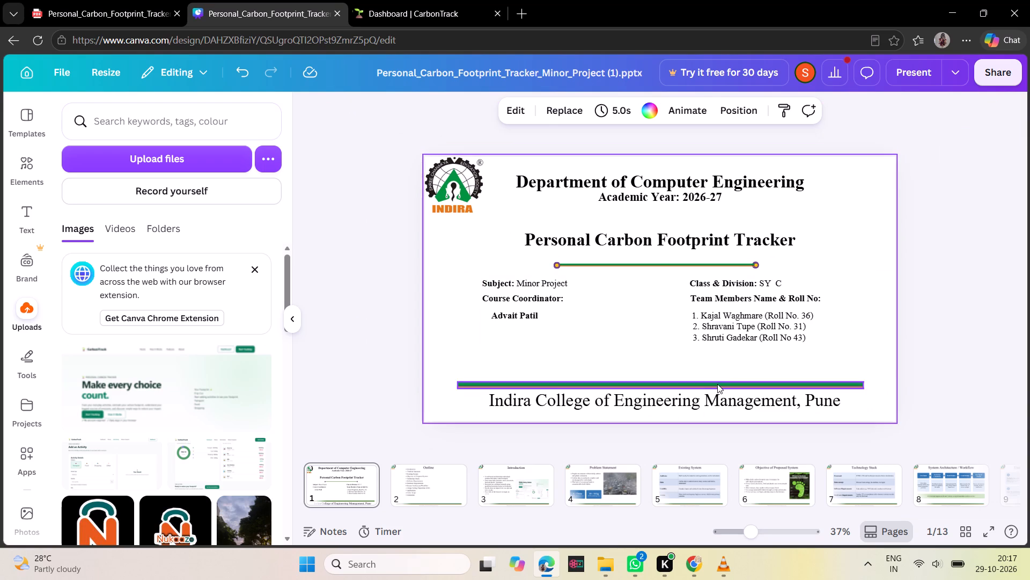
# Move the wide green-and-orange stripe up, leaving a gap above the college name on slide 1.
pyautogui.moveTo(717, 384); pyautogui.dragTo(717, 369)
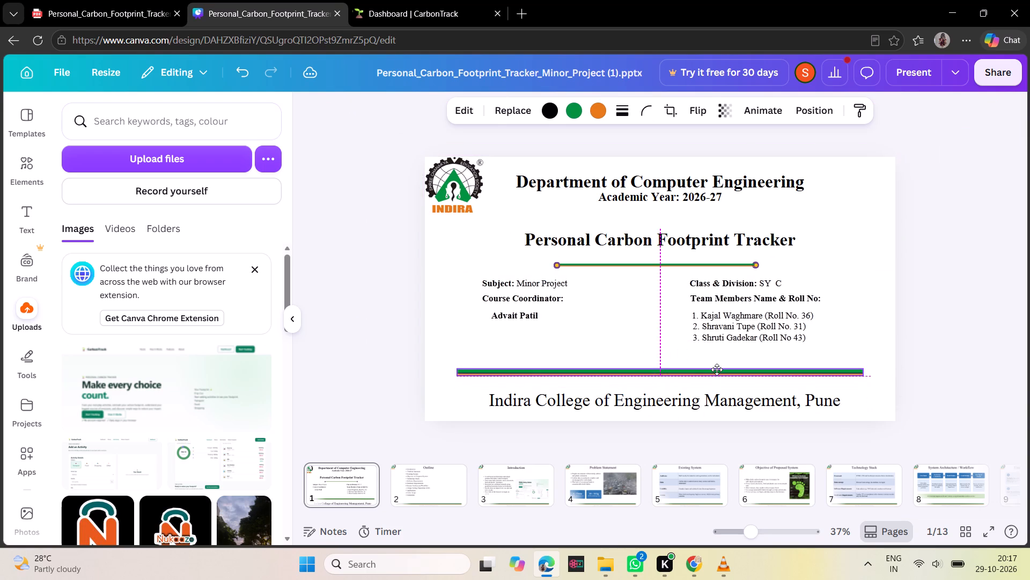
pyautogui.moveTo(717, 369); pyautogui.dragTo(714, 369)
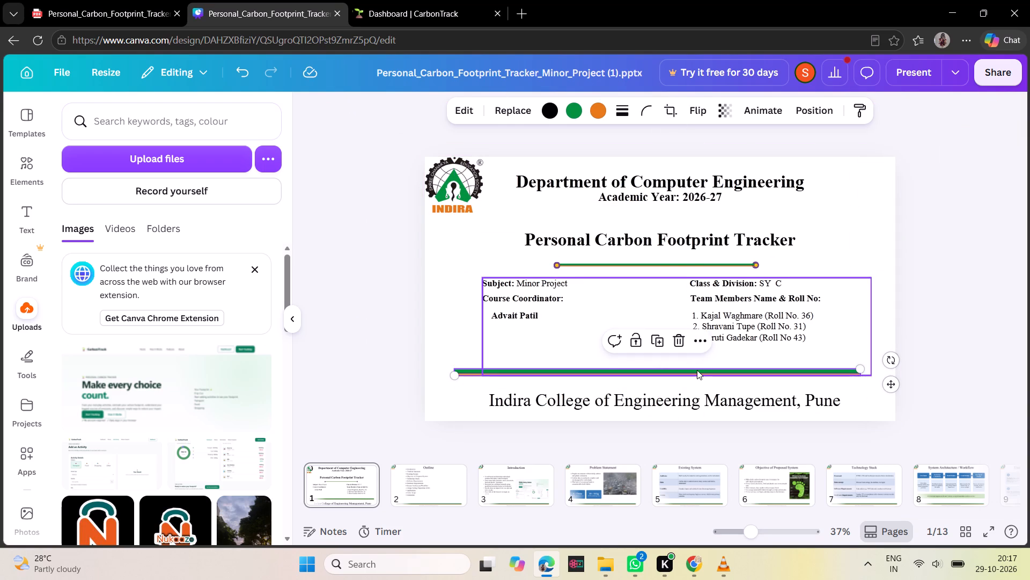
pyautogui.click(697, 370)
pyautogui.click(675, 374)
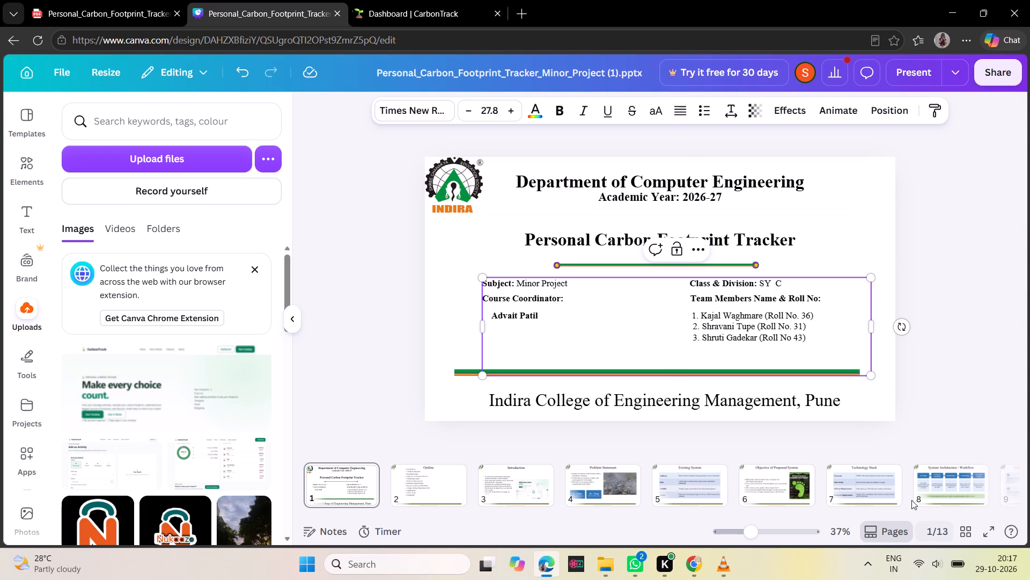
# Centre-align the Indira College of Engineering Management, Pune text at the bottom of slide 1.
pyautogui.click(810, 400)
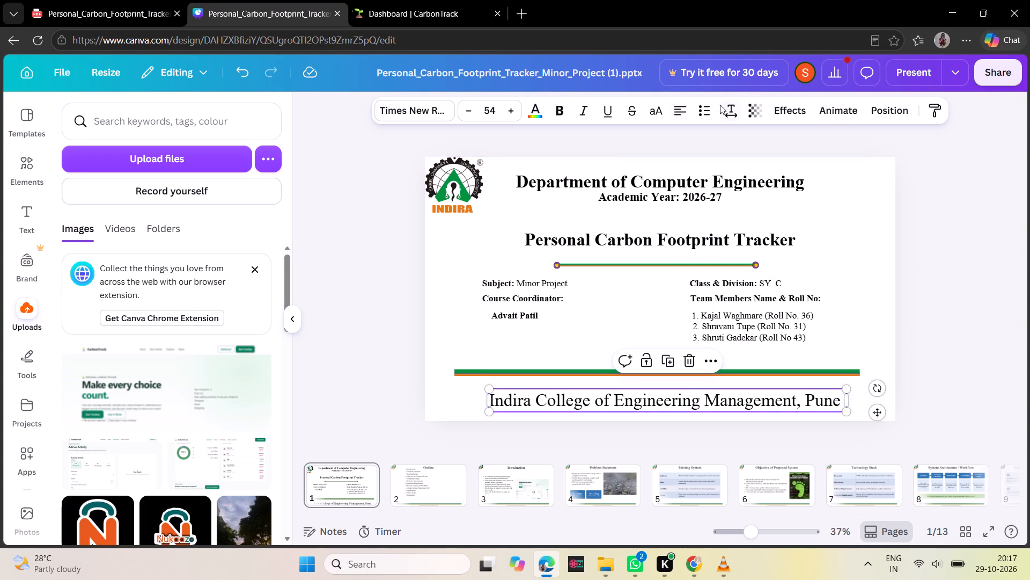
pyautogui.click(671, 106)
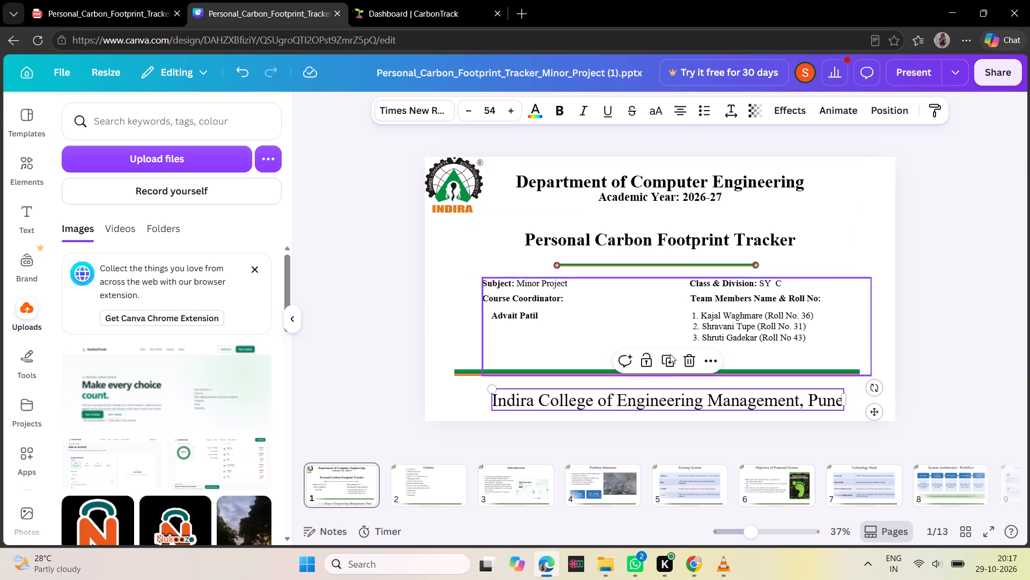
pyautogui.click(600, 376)
pyautogui.click(600, 374)
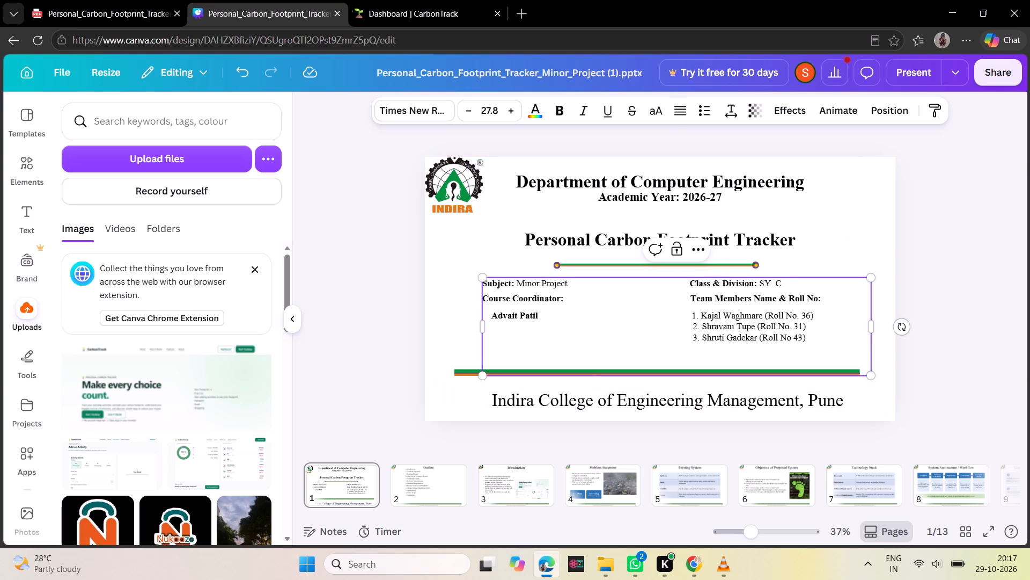
pyautogui.click(600, 374)
pyautogui.click(1003, 366)
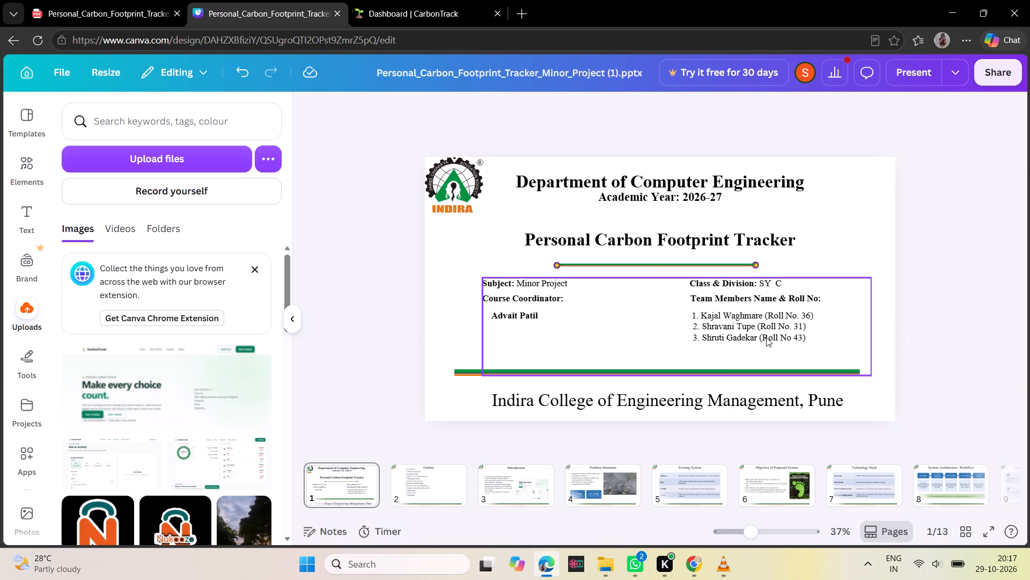
# On the Outline slide, keep the bulleted list justified after trying centre alignment, and move it down and slightly left, clear of the title.
pyautogui.scroll(-2, 771, 383)
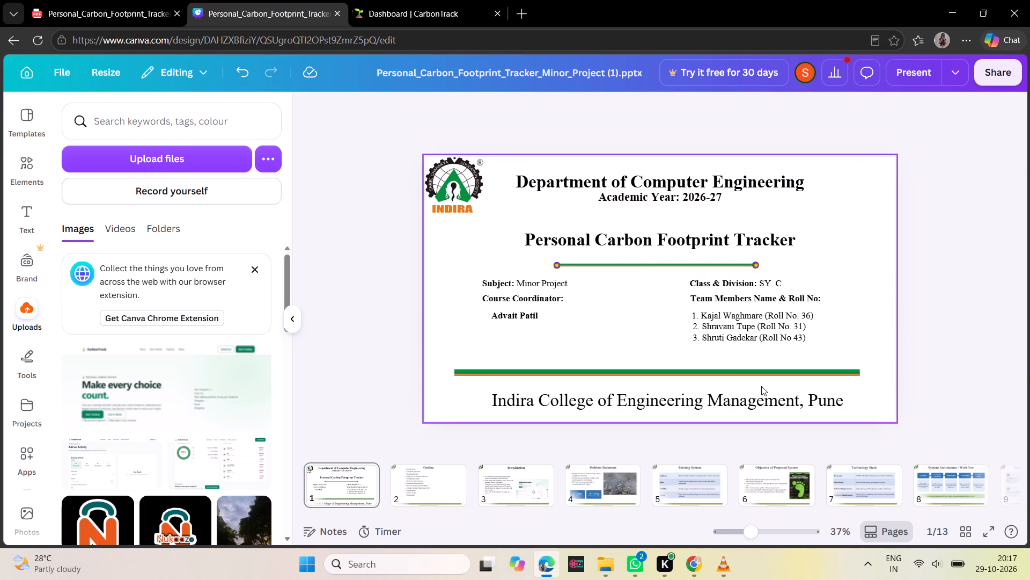
pyautogui.click(423, 474)
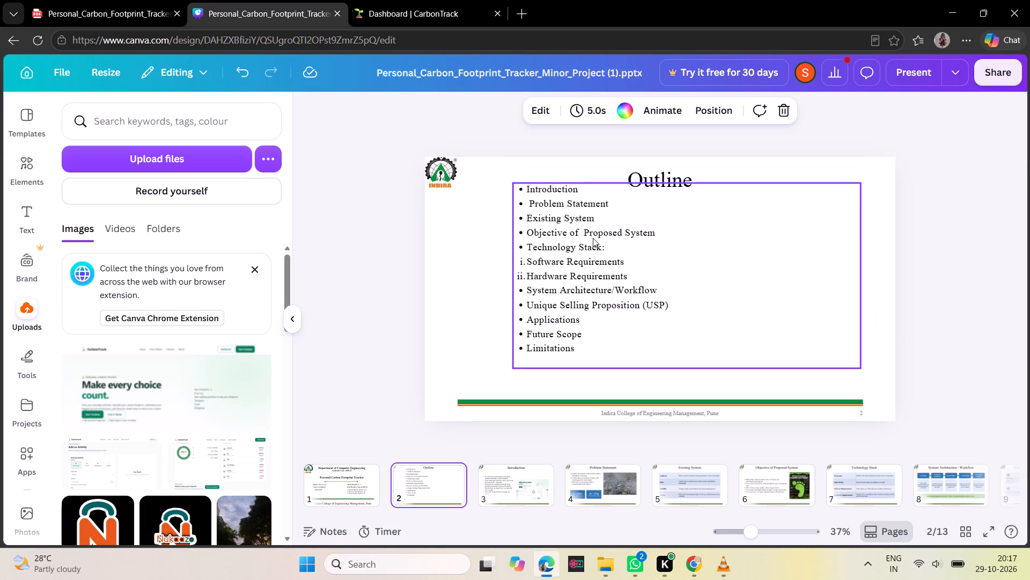
pyautogui.click(577, 292)
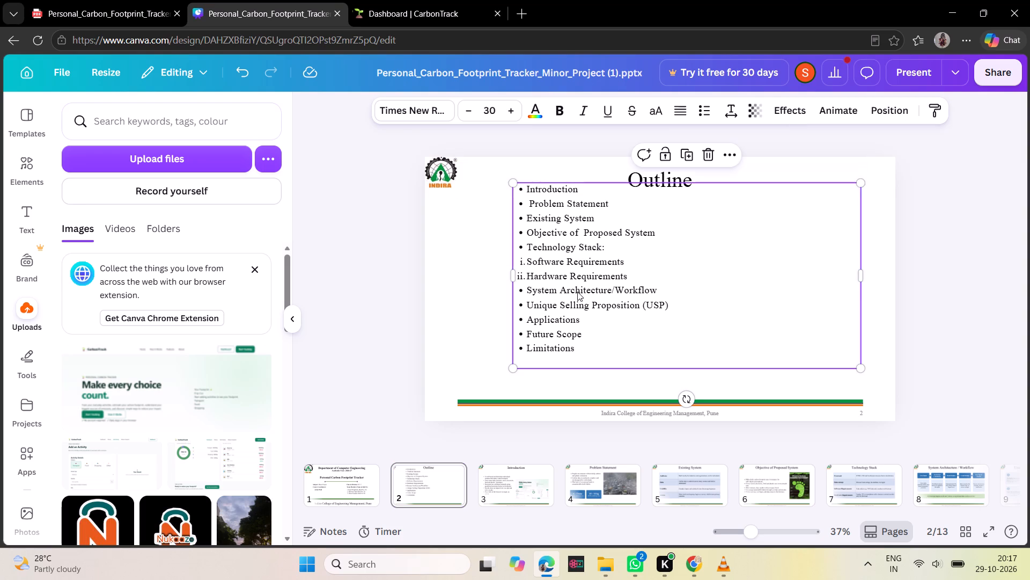
pyautogui.click(685, 106)
pyautogui.click(685, 106)
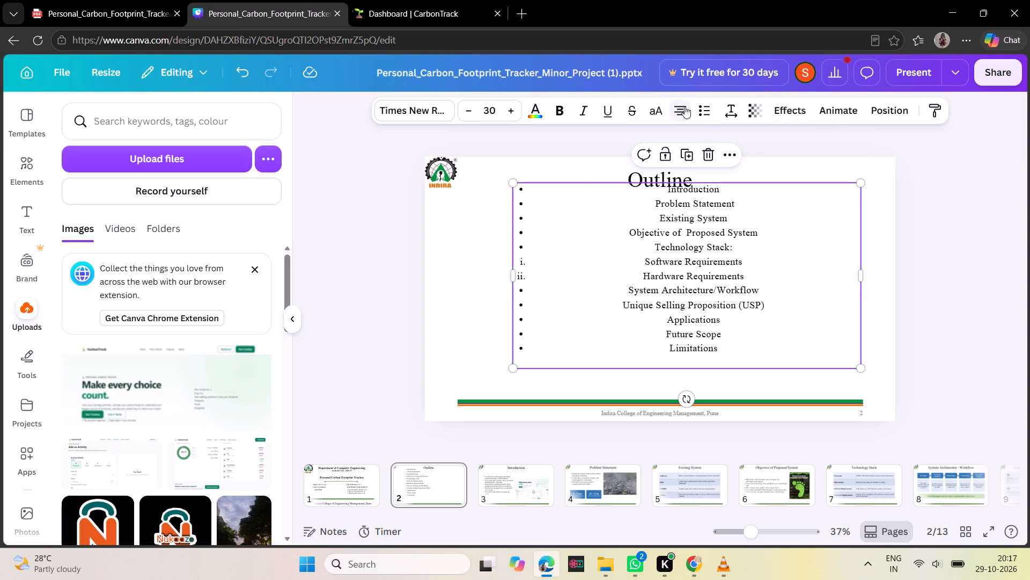
pyautogui.click(685, 106)
pyautogui.click(685, 106)
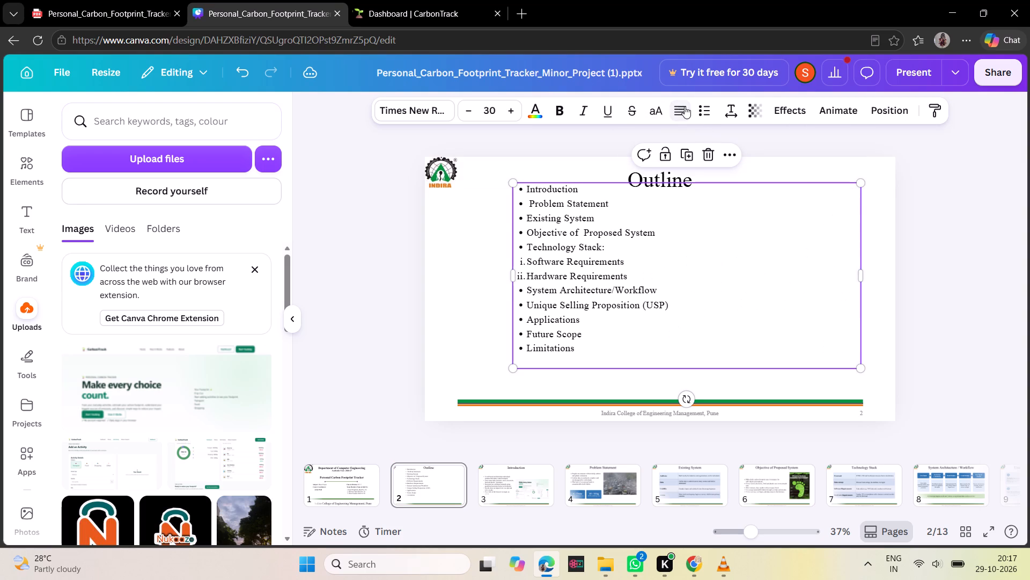
pyautogui.moveTo(681, 326); pyautogui.dragTo(662, 339)
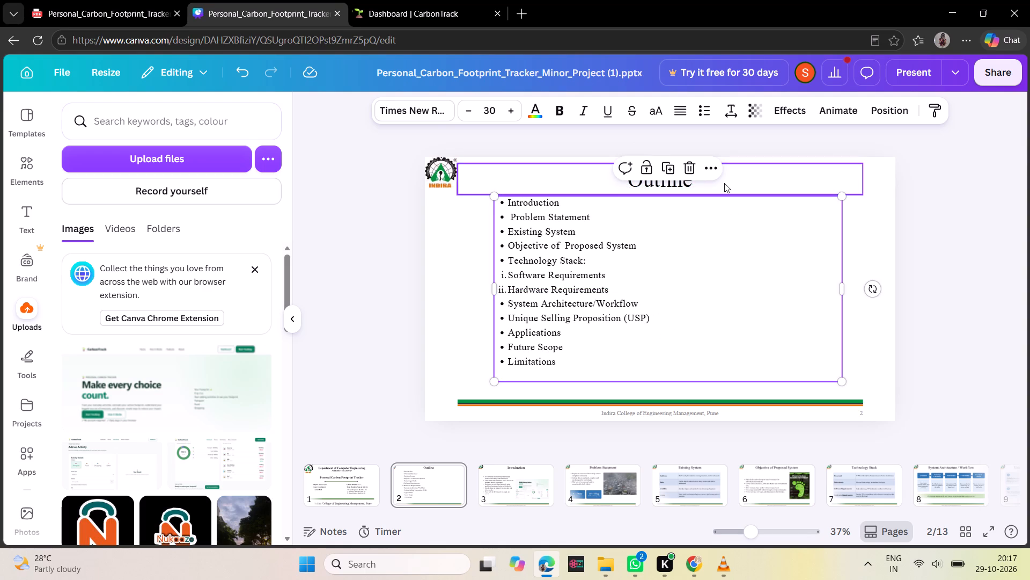
pyautogui.click(724, 183)
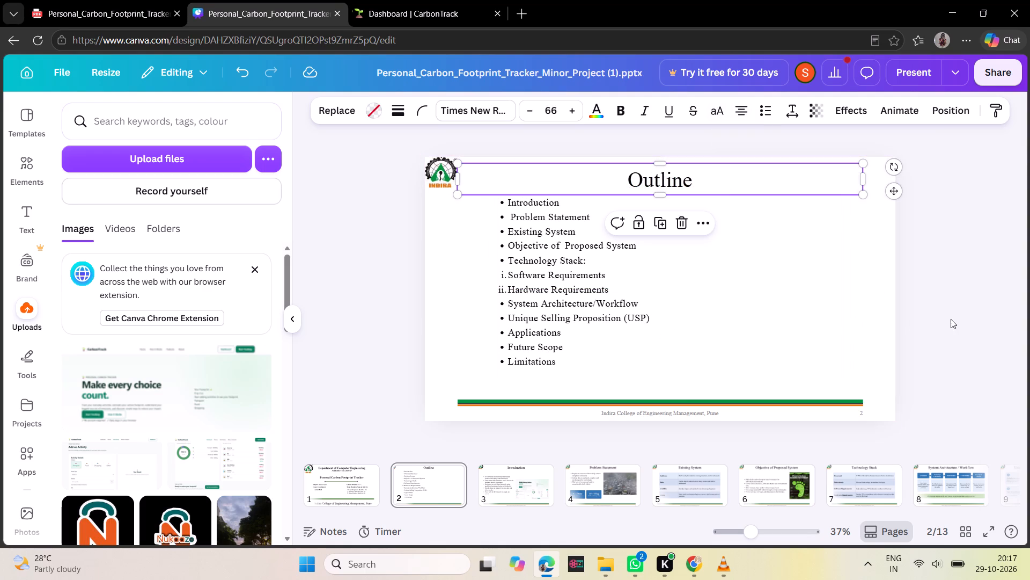
pyautogui.click(951, 319)
# Review the layouts of slides 3 to 8, from Introduction through System Architecture / Workflow, checking their titles, images and text blocks.
pyautogui.press('Right')
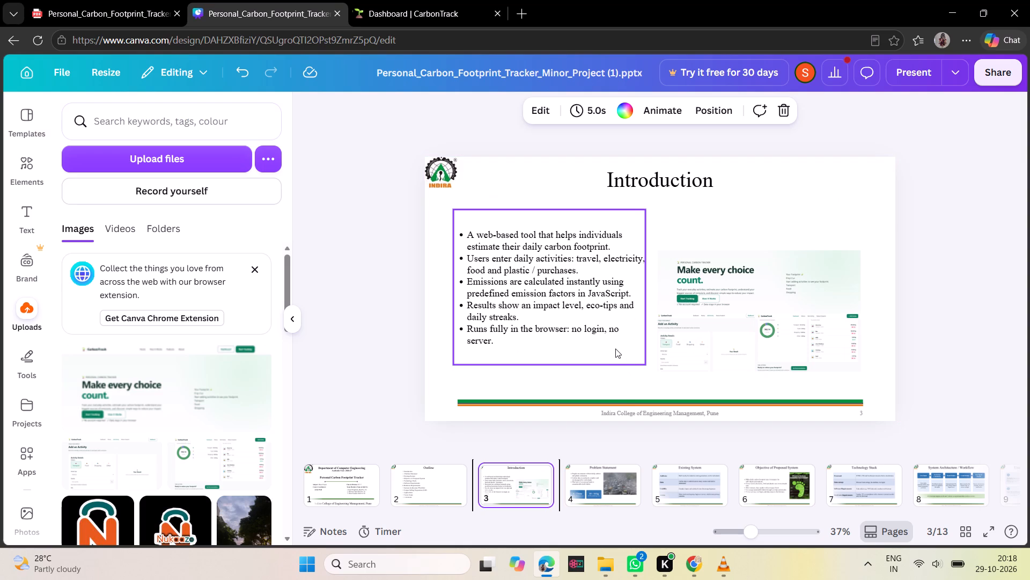
pyautogui.click(662, 185)
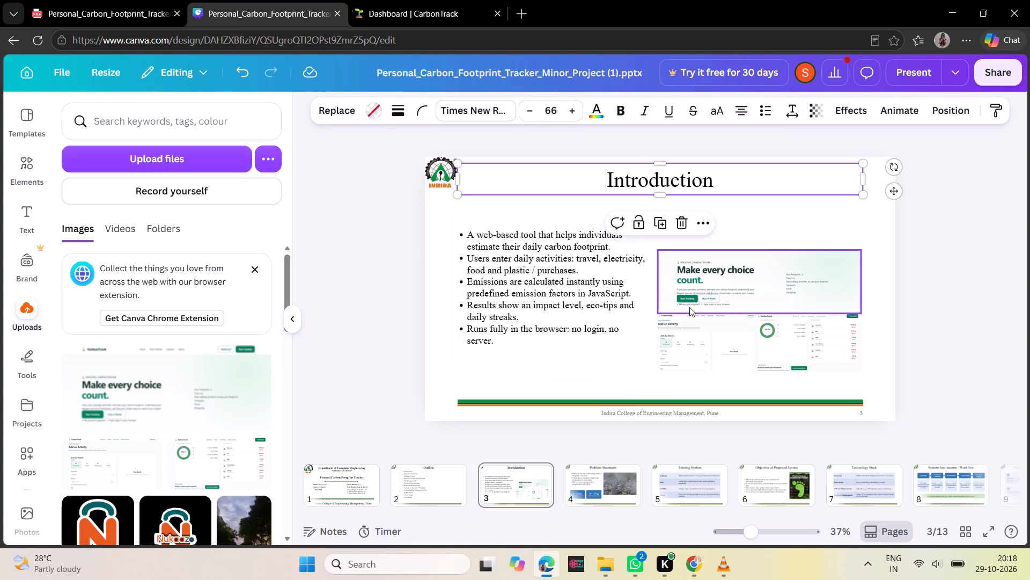
pyautogui.click(689, 307)
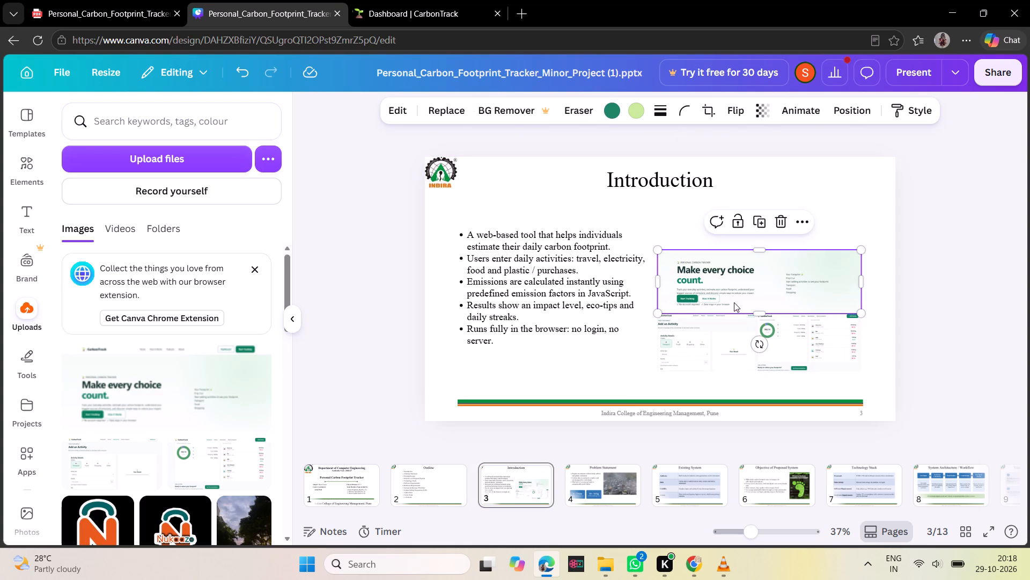
pyautogui.click(732, 335)
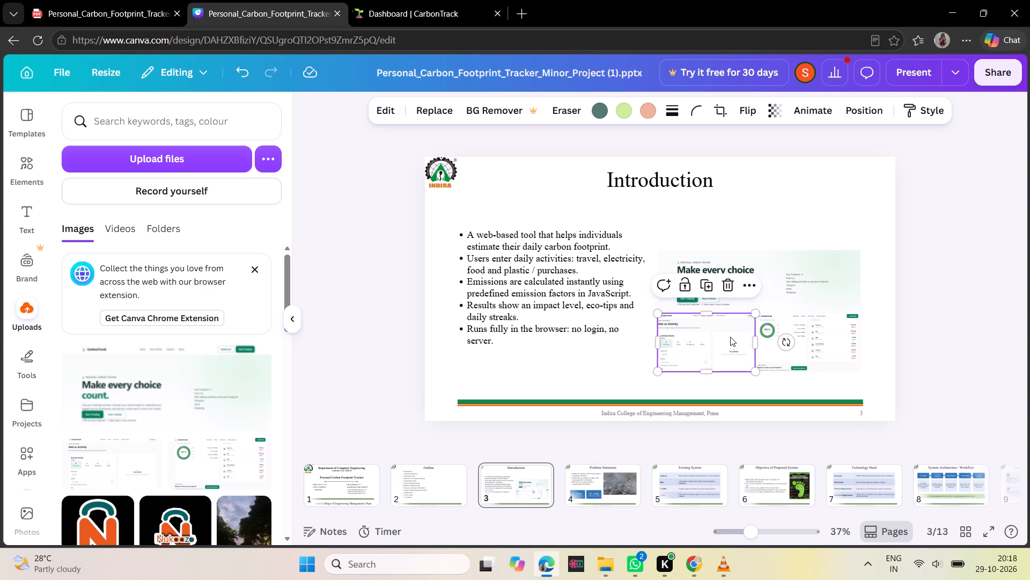
pyautogui.click(594, 488)
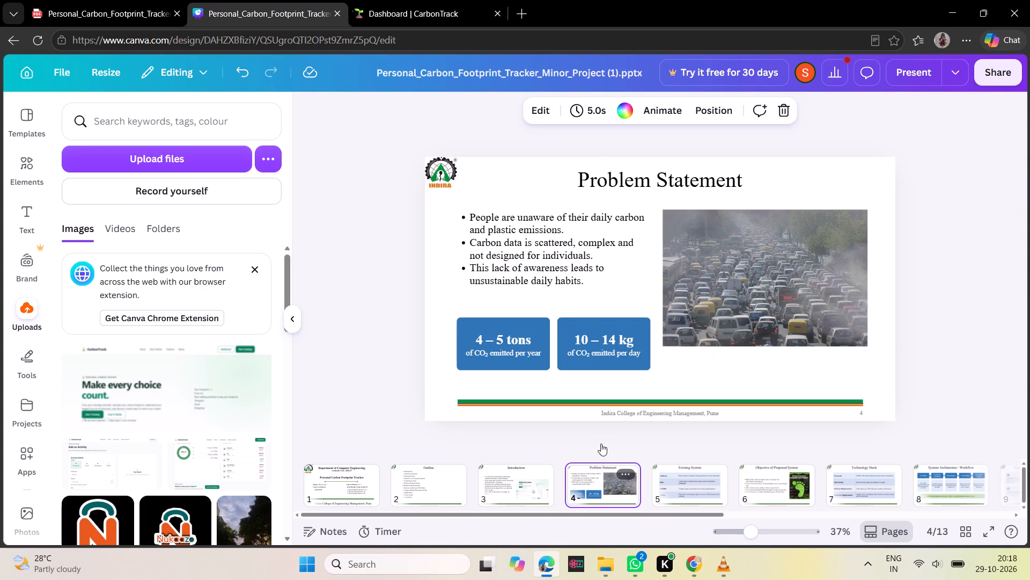
pyautogui.click(600, 332)
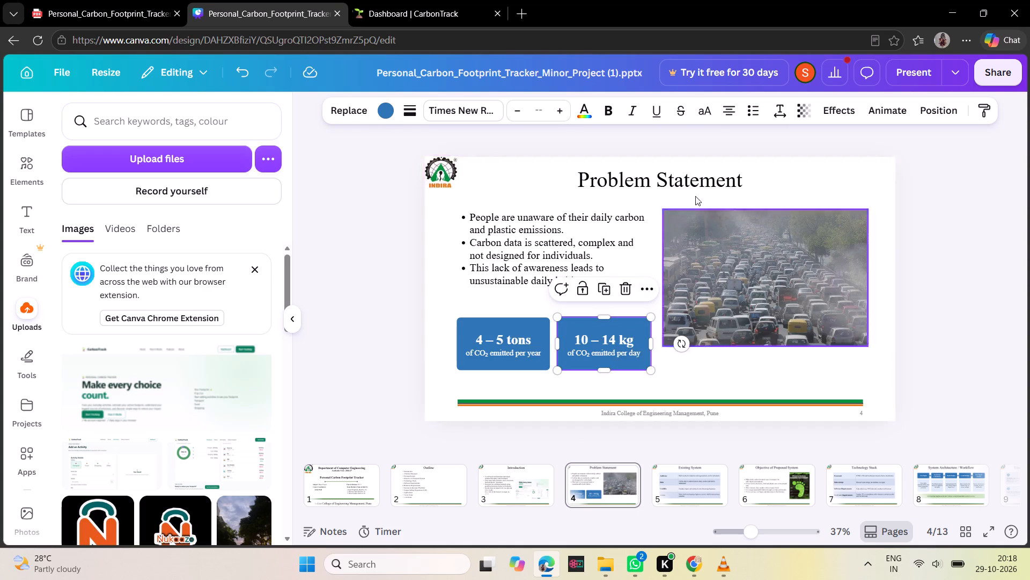
pyautogui.click(675, 185)
pyautogui.click(748, 280)
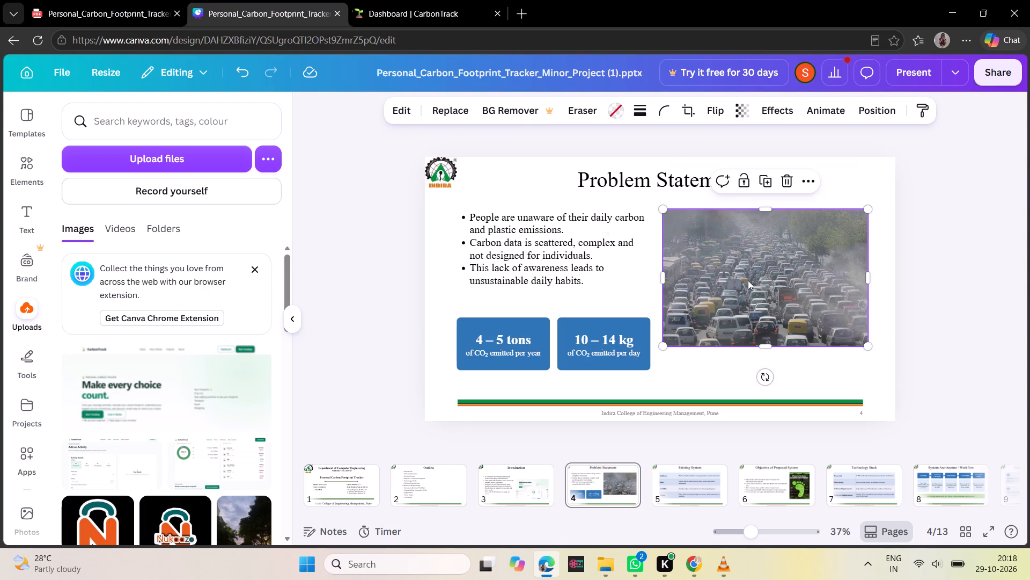
pyautogui.press('Right')
pyautogui.click(666, 489)
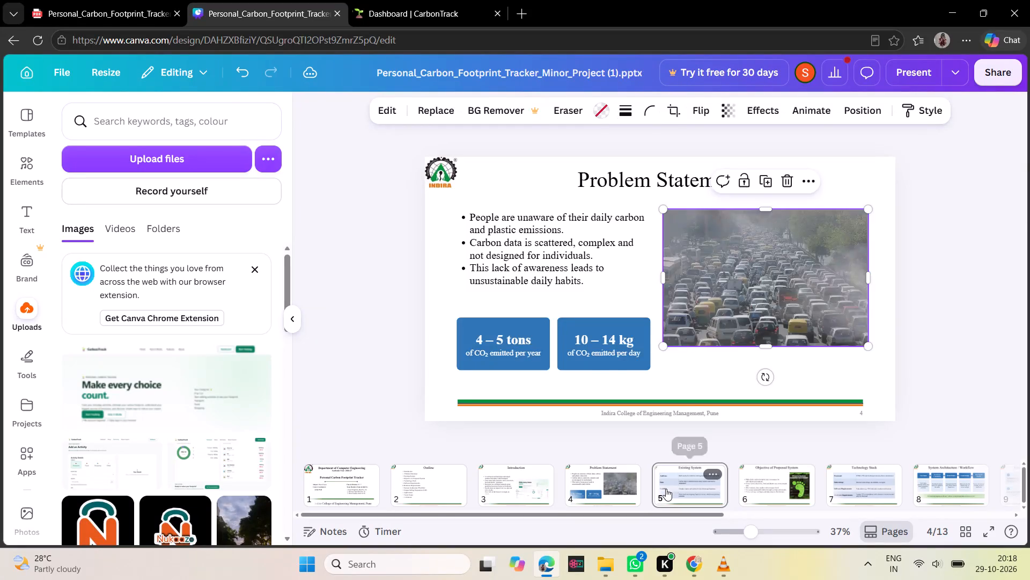
pyautogui.click(755, 489)
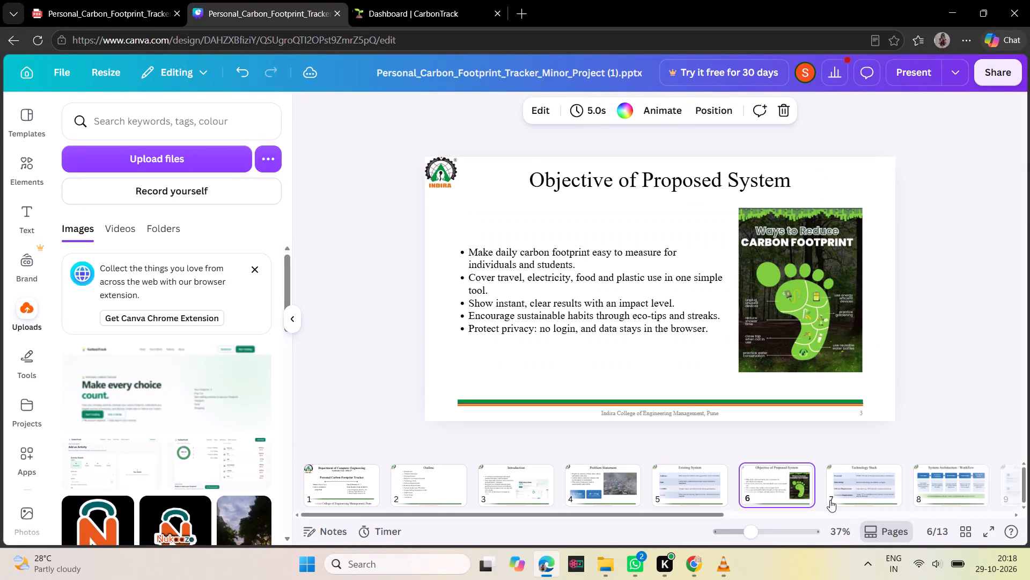
pyautogui.click(841, 501)
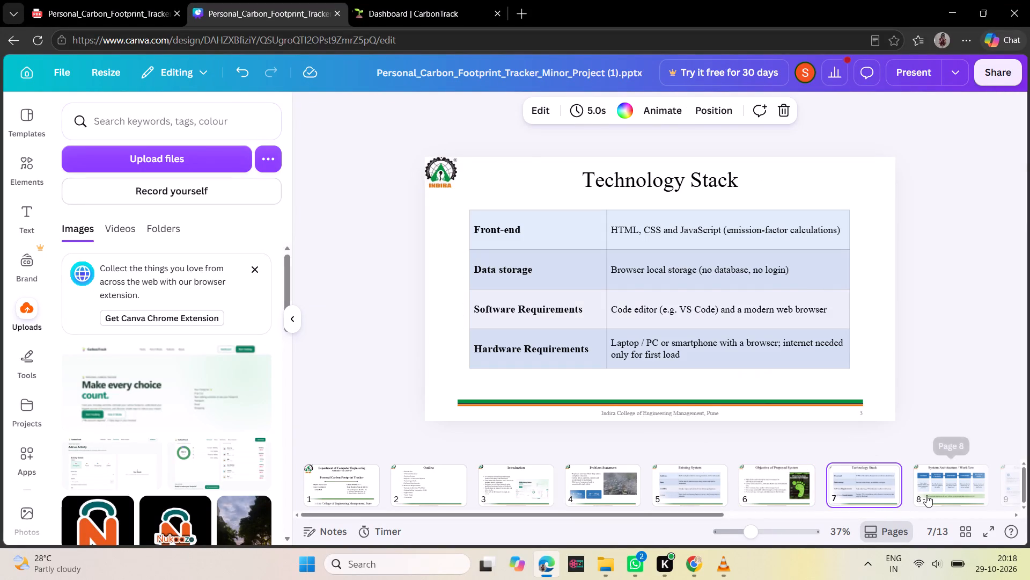
pyautogui.click(926, 495)
pyautogui.scroll(3, 926, 495)
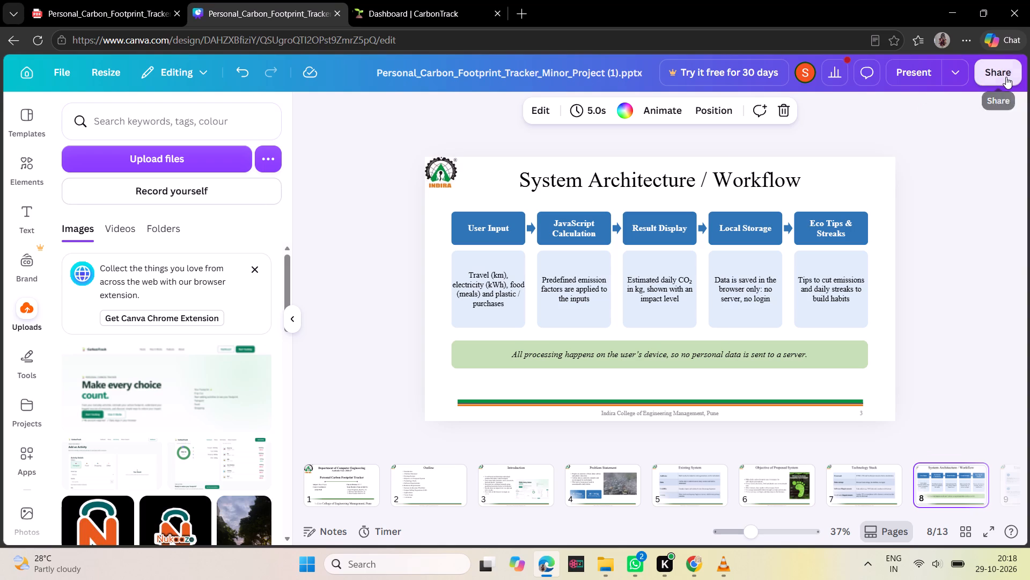
# Open the download options for the presentation.
pyautogui.click(783, 346)
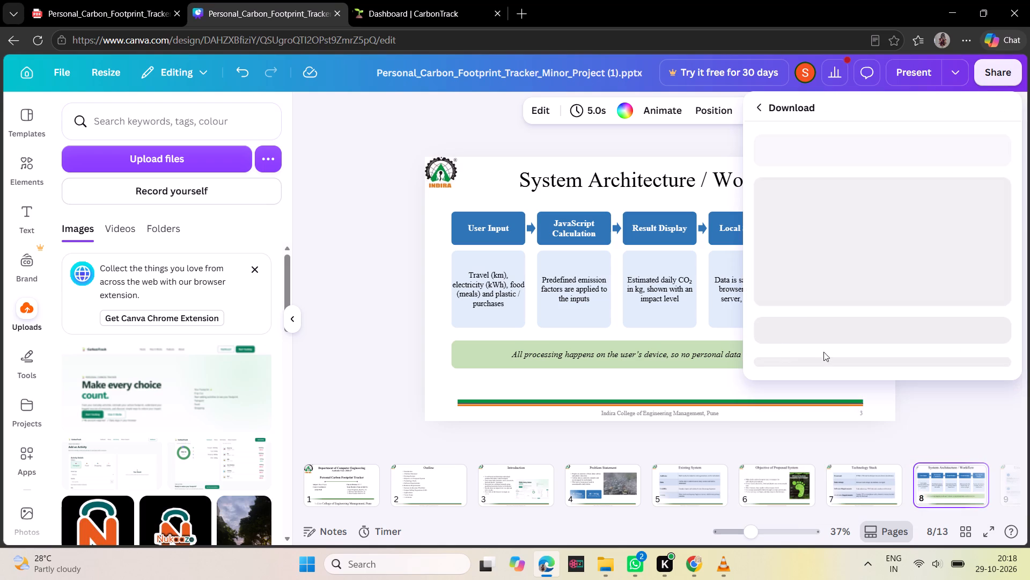
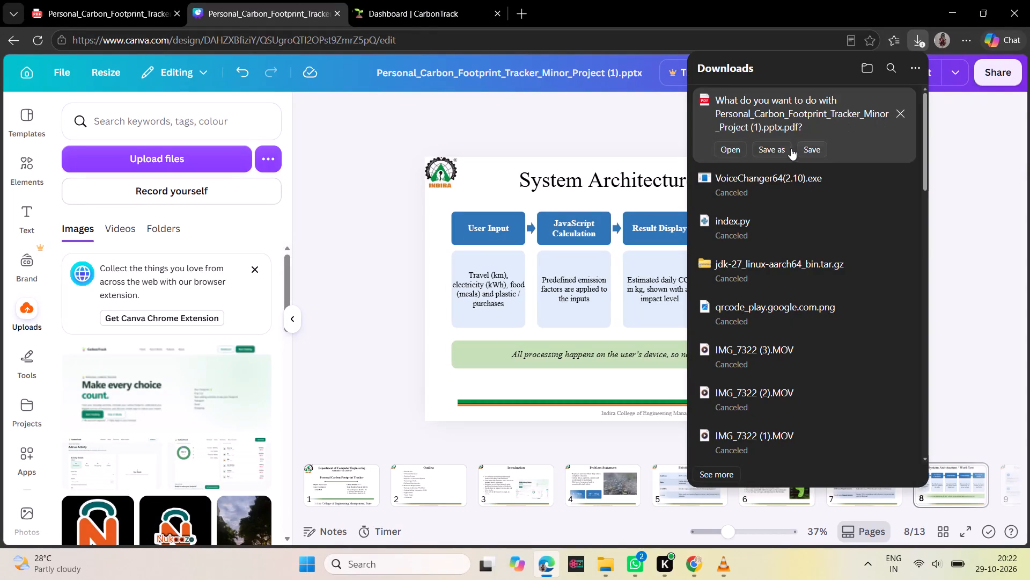
# Save the downloaded presentation in the Carbon folder on drive D as Personal_Carbon_Footprint_Tracker_Minor_Project (1).pdf.
pyautogui.click(771, 147)
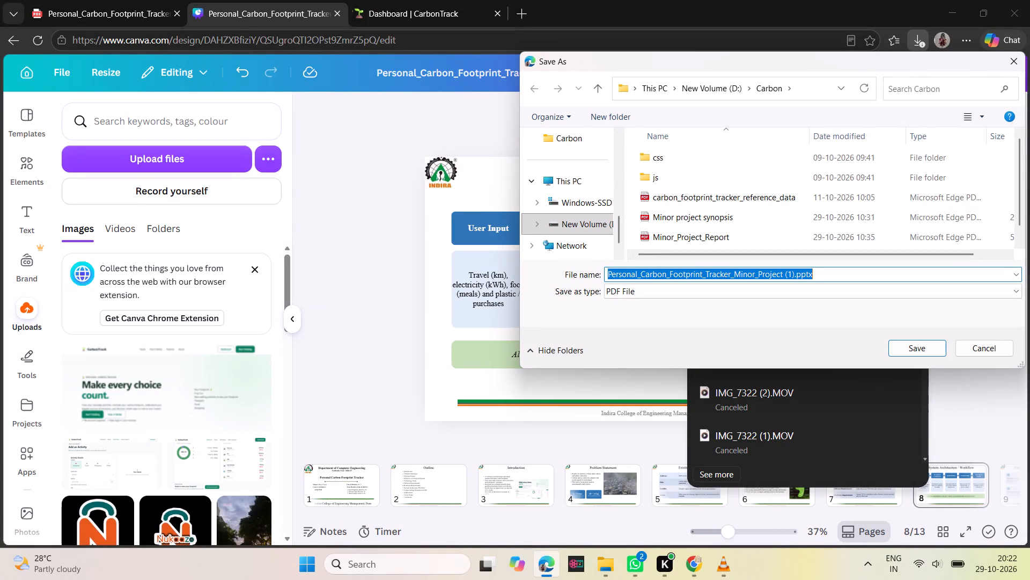
pyautogui.click(814, 274)
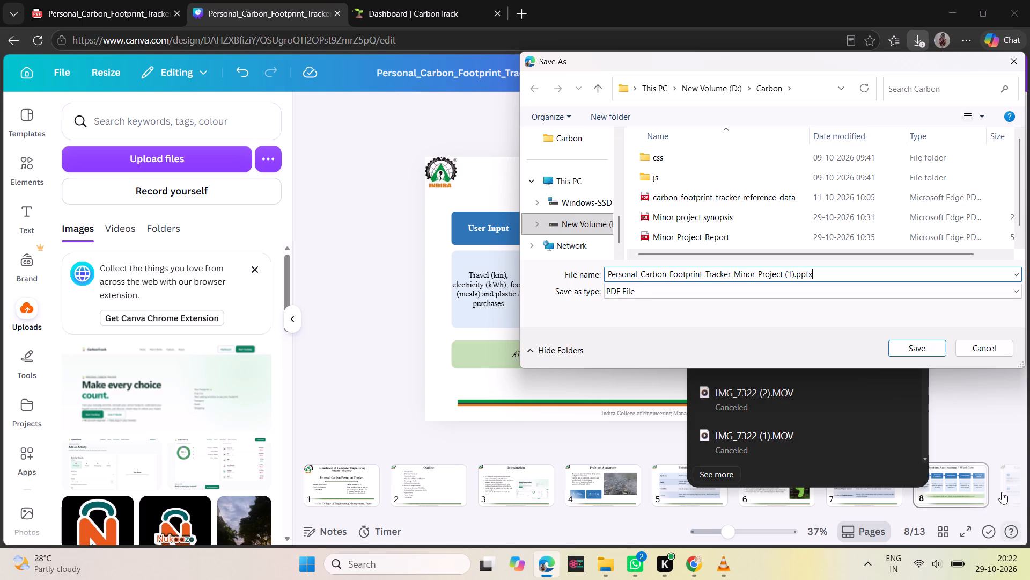
pyautogui.press('BackSpace')
pyautogui.press('BackSpace')
pyautogui.press('BackSpace')
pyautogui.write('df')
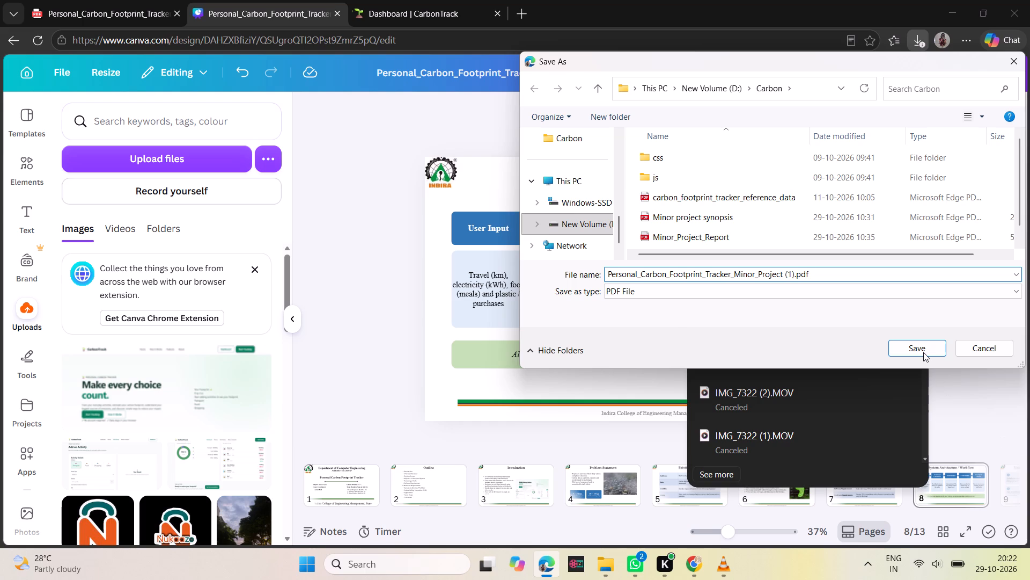
pyautogui.click(923, 352)
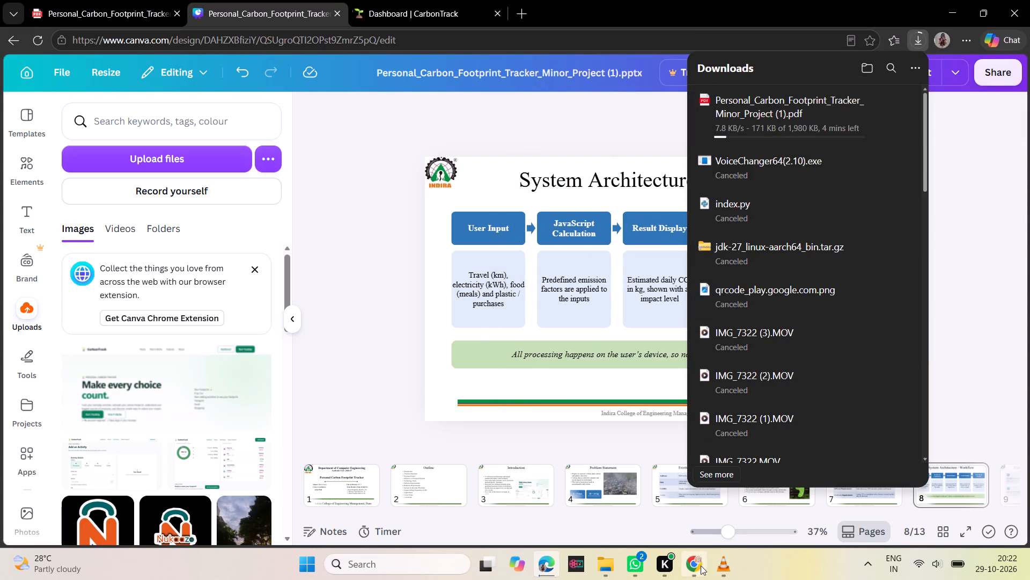
# Check the Carbon folder in File Explorer, glance at the lab manual in Chrome, and return to Edge to check the presentation PDF's download progress.
pyautogui.click(601, 564)
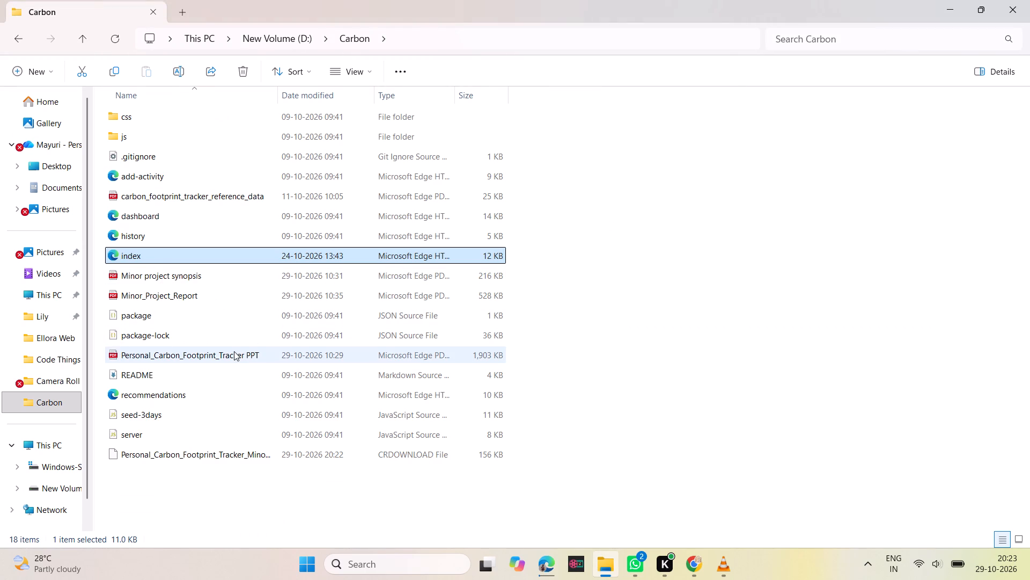
pyautogui.click(691, 563)
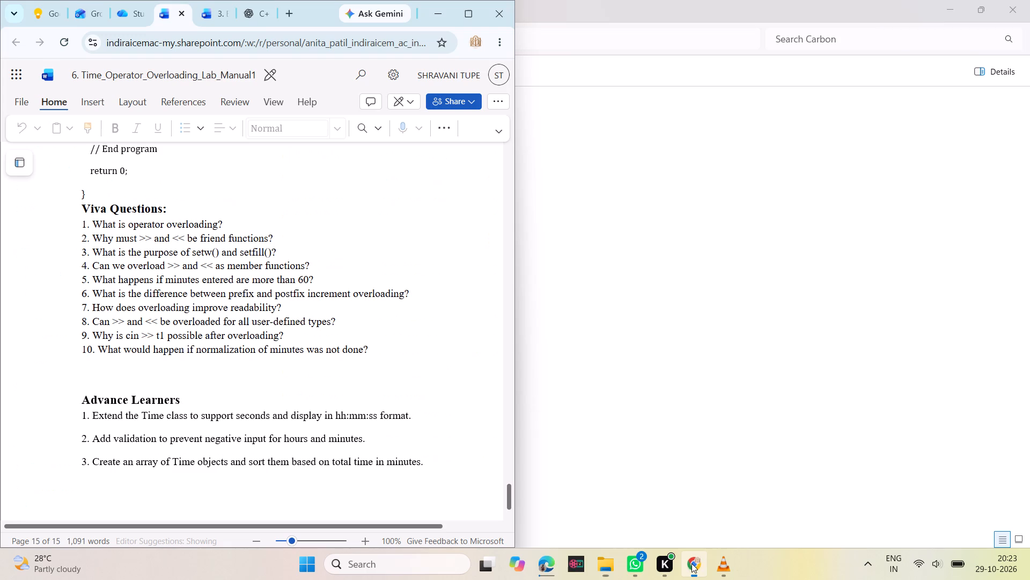
pyautogui.click(536, 561)
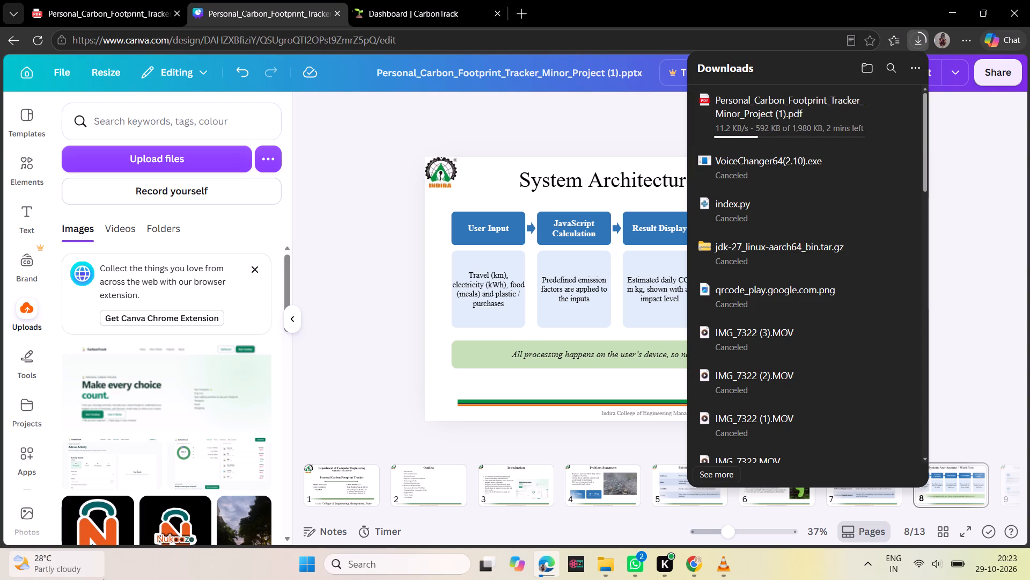
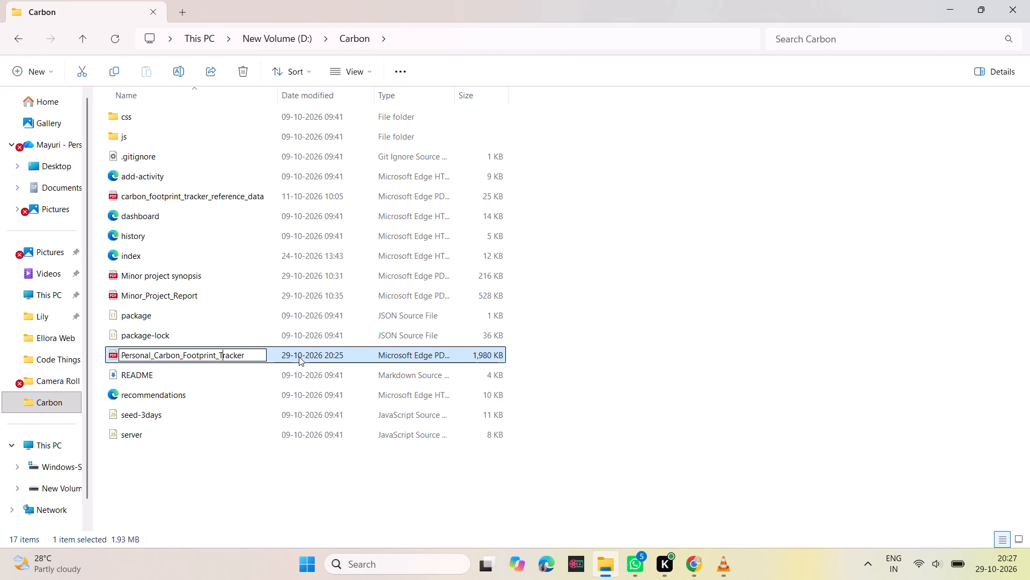
pyautogui.press('Left')
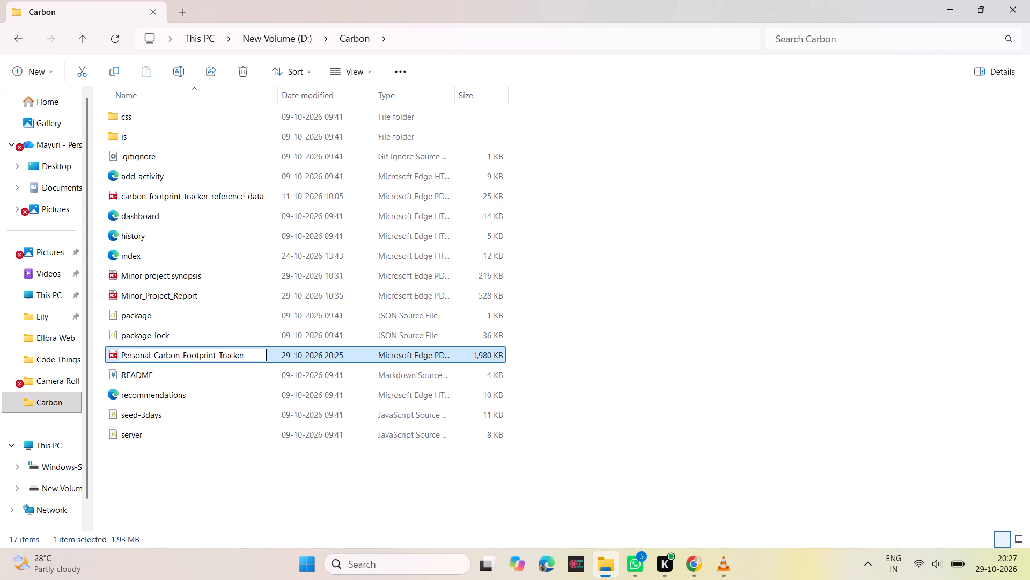
pyautogui.click(154, 354)
pyautogui.press('BackSpace')
pyautogui.press('BackSpace')
pyautogui.press('BackSpace')
pyautogui.press('BackSpace')
pyautogui.press('BackSpace')
pyautogui.press('BackSpace')
pyautogui.press('BackSpace')
pyautogui.press('BackSpace')
pyautogui.press('BackSpace')
pyautogui.press('BackSpace')
pyautogui.press('Right')
pyautogui.press('Right')
pyautogui.press('Right')
pyautogui.press('Right')
pyautogui.press('Right')
pyautogui.press('Right')
pyautogui.press('Right')
pyautogui.press('Right')
pyautogui.press('Right')
pyautogui.press('Right')
pyautogui.press('Right')
pyautogui.press('Right')
pyautogui.press('Right')
pyautogui.press('Right')
pyautogui.press('Right')
pyautogui.press('Right')
pyautogui.press('Right')
pyautogui.press('Right')
pyautogui.press('Right')
pyautogui.press('Right')
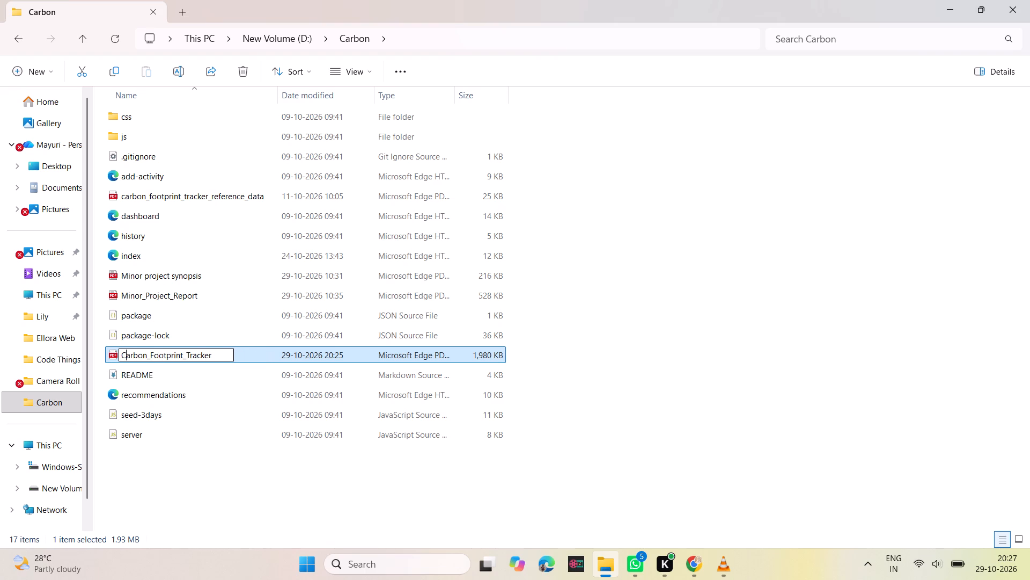
pyautogui.press('Right')
pyautogui.press('Right')
pyautogui.press('Right')
pyautogui.press('Right')
pyautogui.press('space')
pyautogui.write('p')
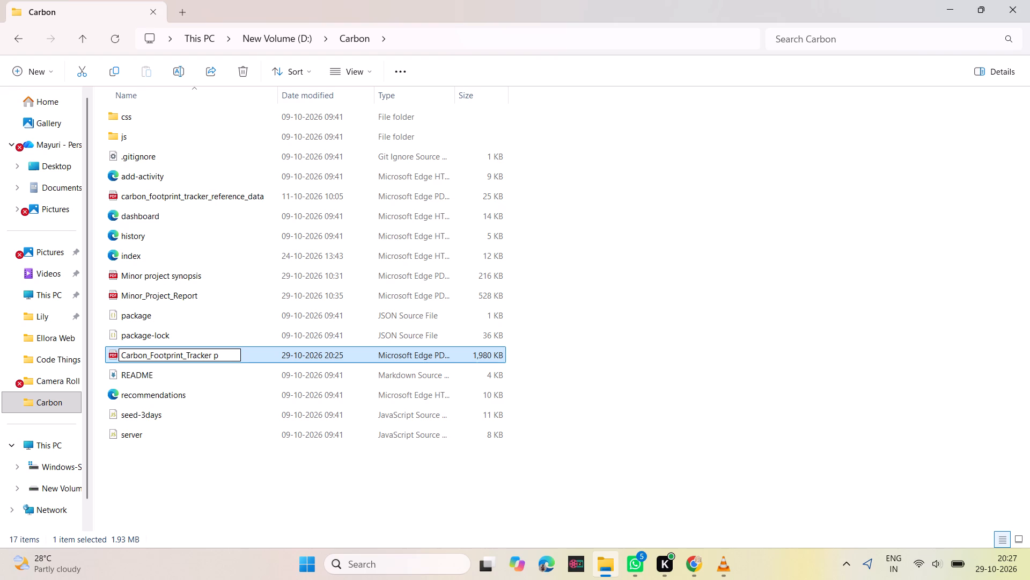
pyautogui.press('p')
pyautogui.press('BackSpace')
pyautogui.press('BackSpace')
pyautogui.write('pp')
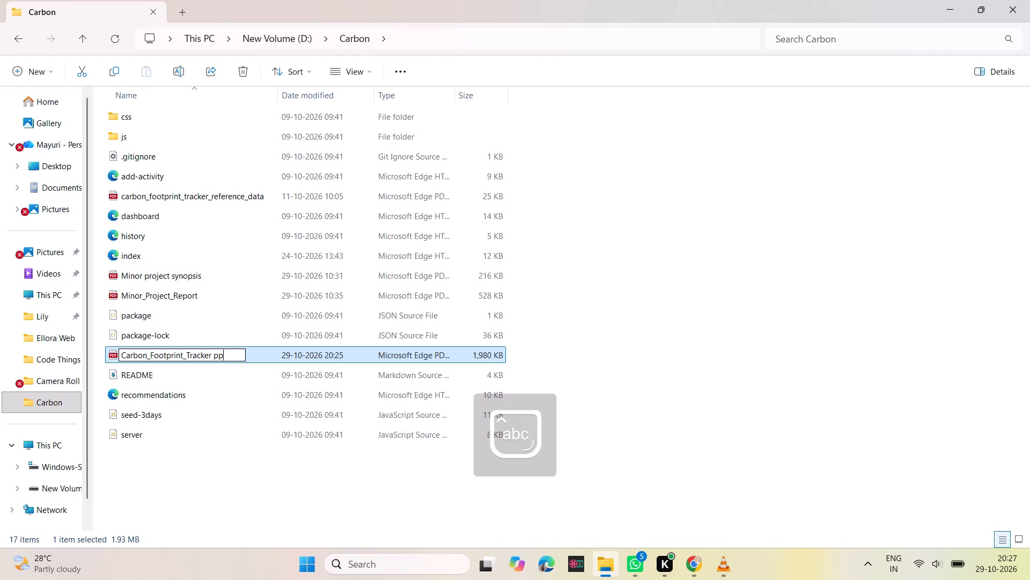
pyautogui.press('t')
pyautogui.press('Return')
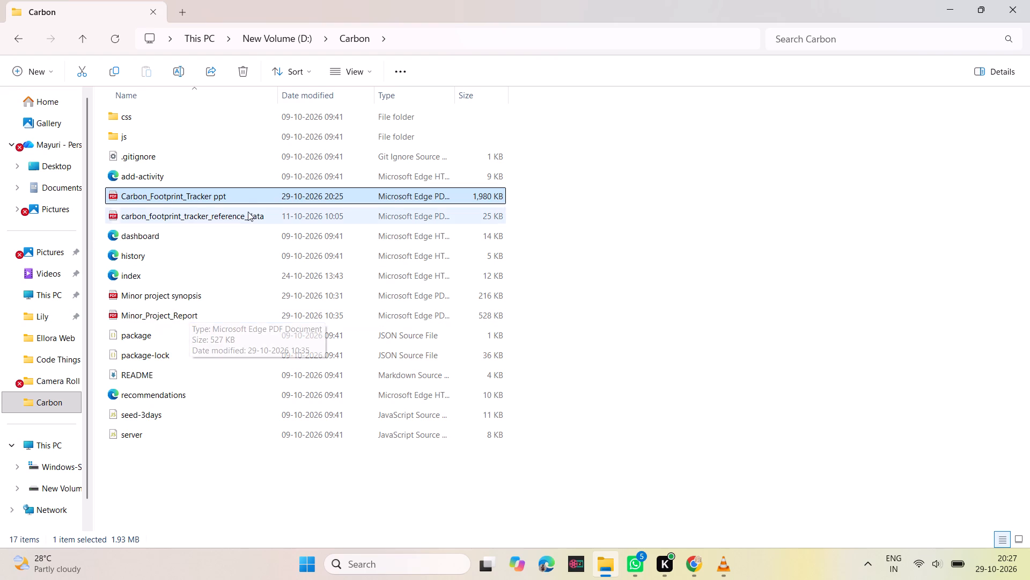
# Share the Carbon_Footprint_Tracker ppt PDF from the Carbon folder through WhatsApp.
pyautogui.rightClick(242, 197)
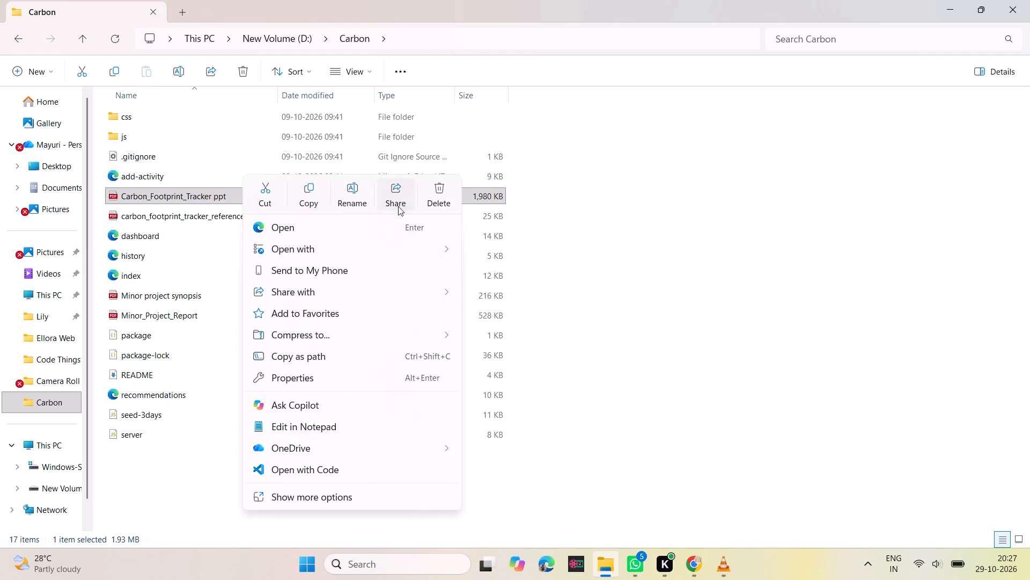
pyautogui.click(413, 206)
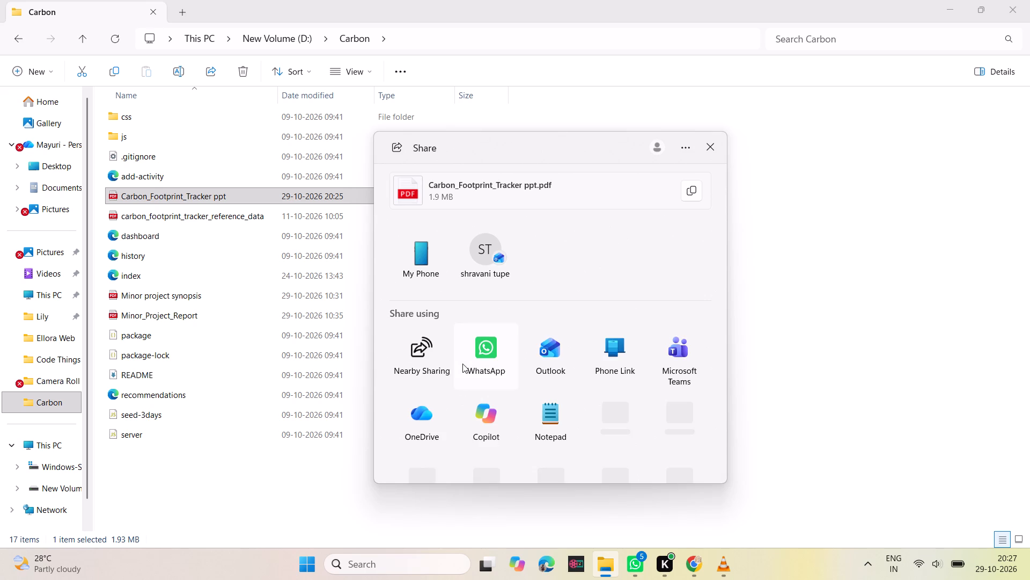
pyautogui.click(490, 366)
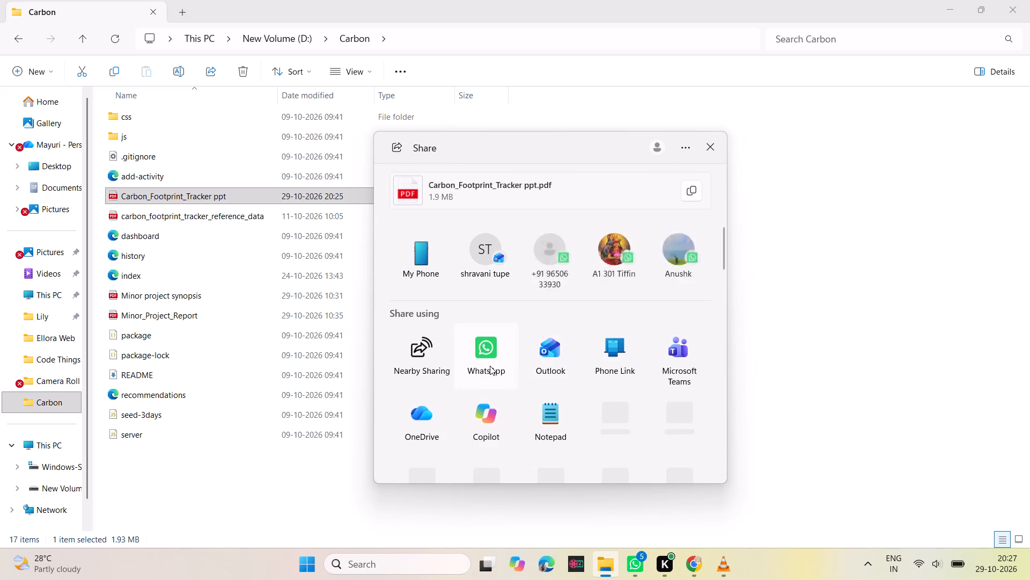